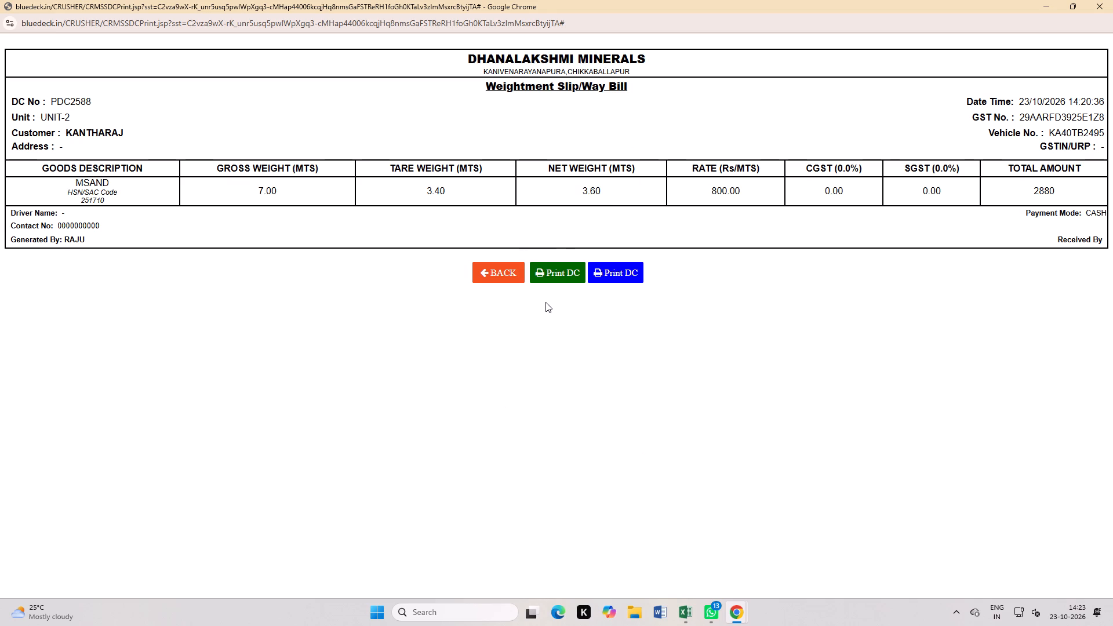
Leave the weightment slip for the MSAND load and return to the spot sales DC list.
click(497, 271)
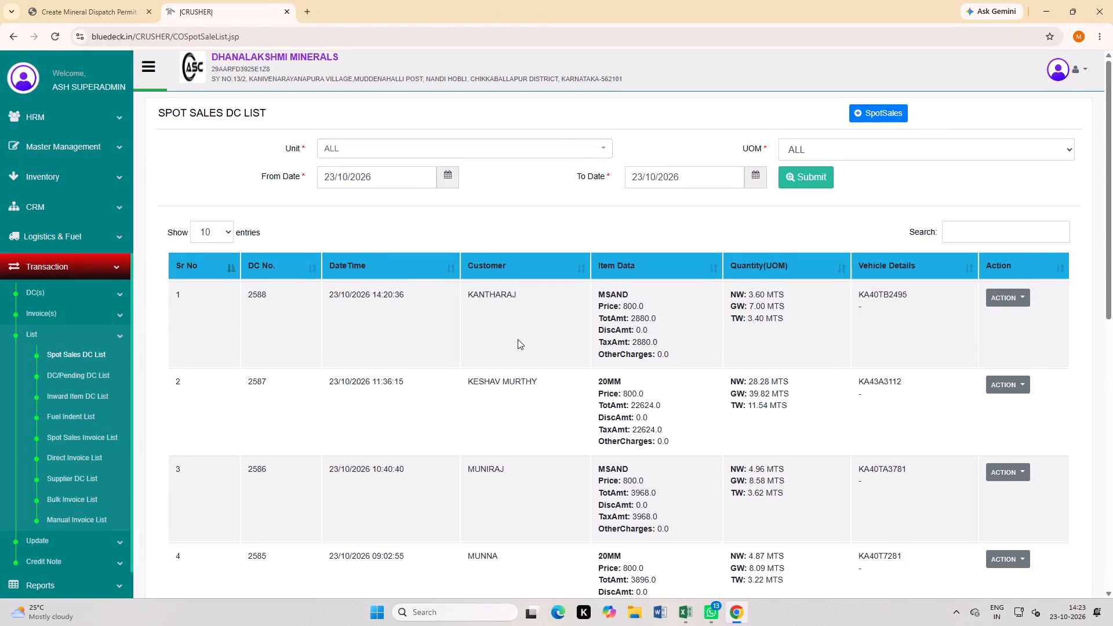
Open the pending DC list from the transaction section and list the entries dated 23/10/2026 for all UOMs.
scroll(518, 339, down, 1)
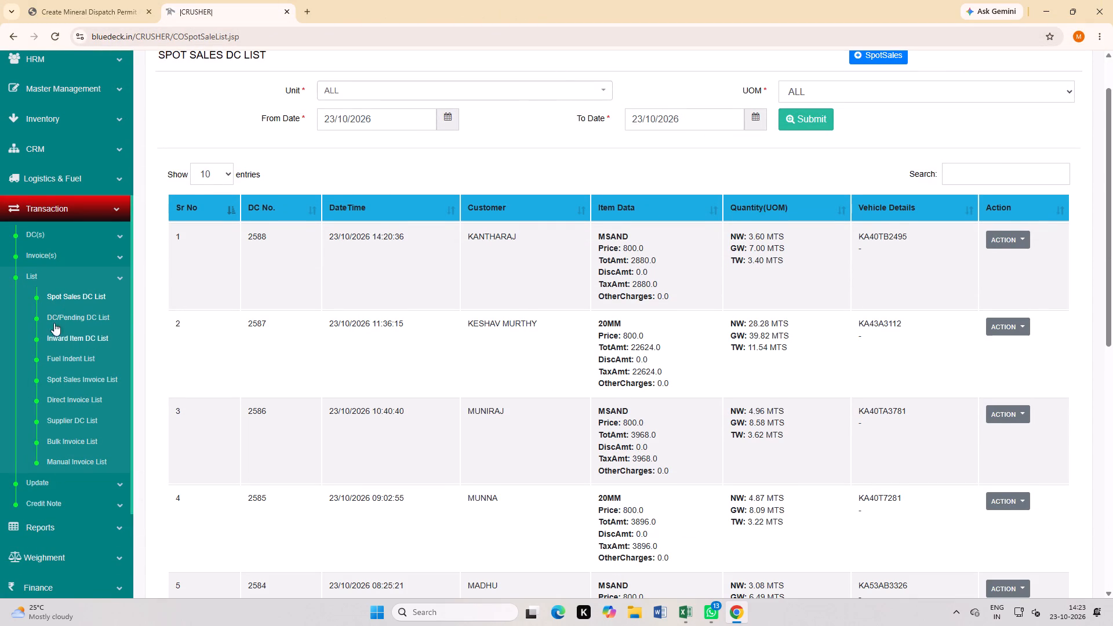
click(34, 485)
scroll(79, 460, down, 3)
scroll(78, 300, up, 2)
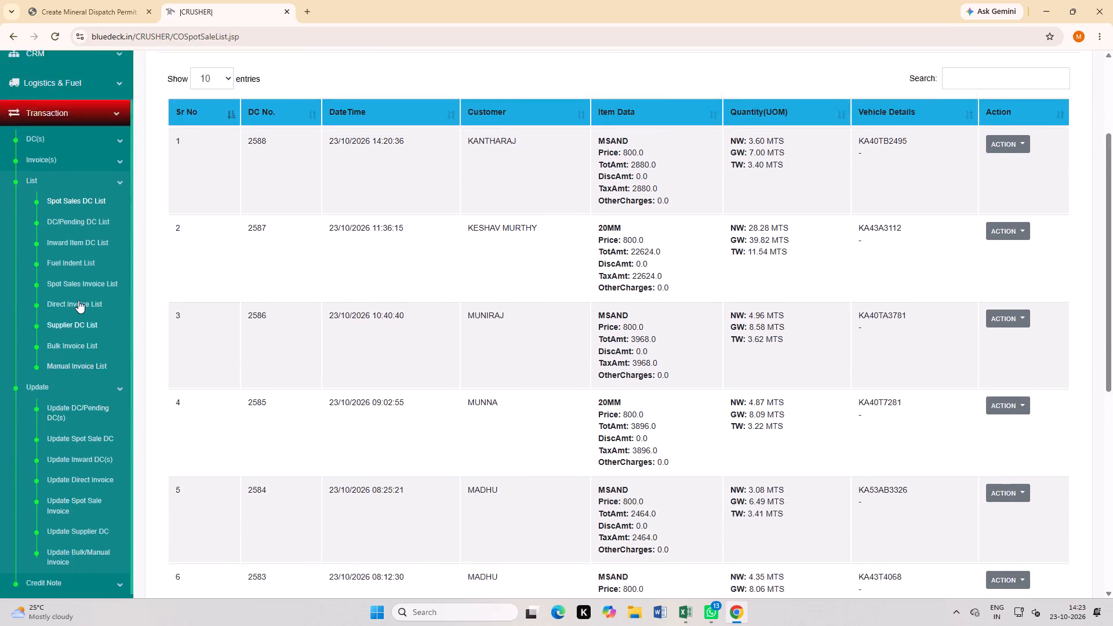
scroll(78, 300, up, 1)
click(51, 227)
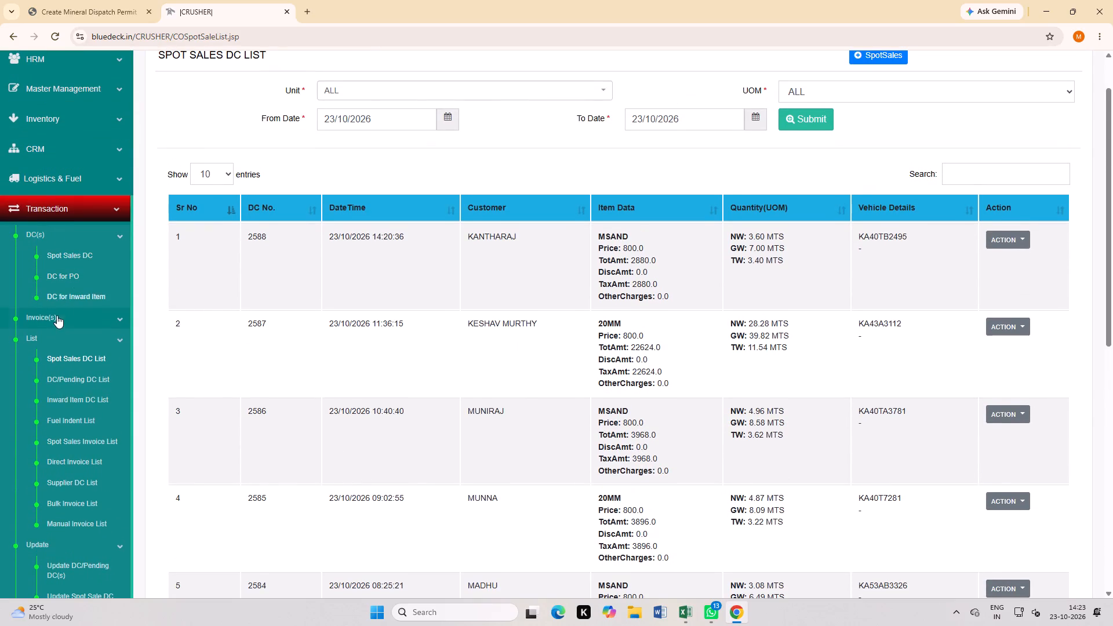
click(53, 317)
scroll(97, 336, down, 2)
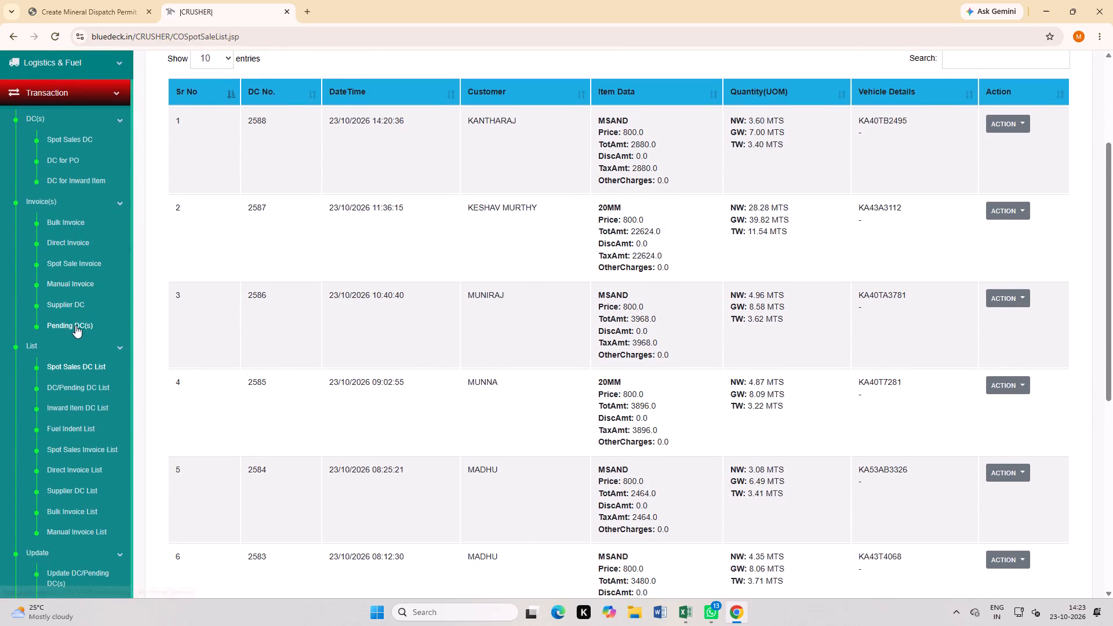
click(75, 325)
click(892, 119)
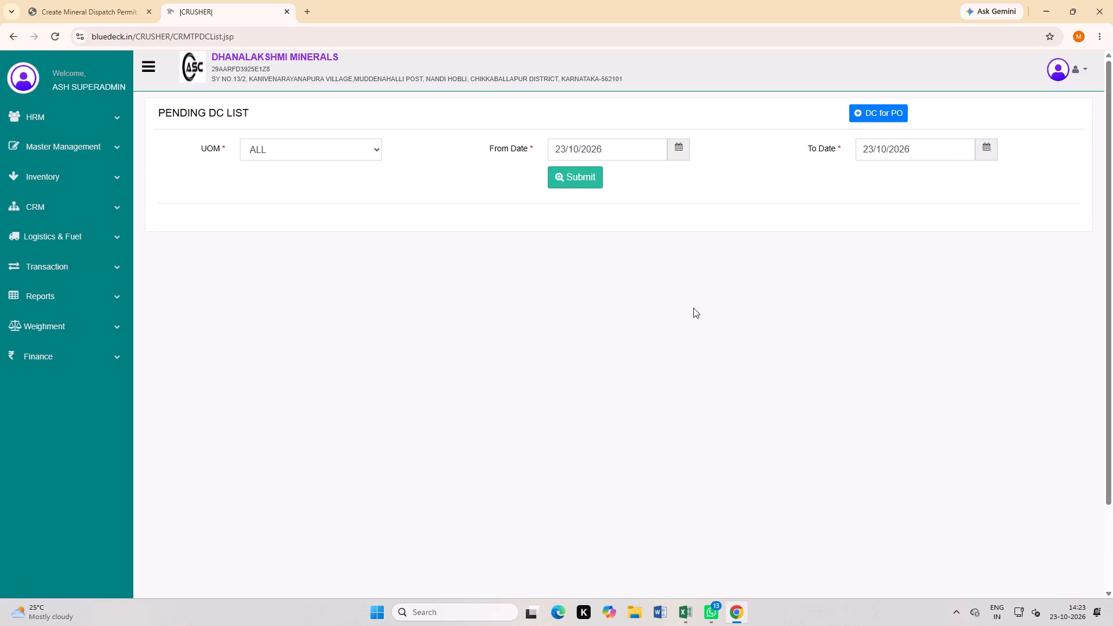
click(582, 185)
scroll(634, 301, down, 1)
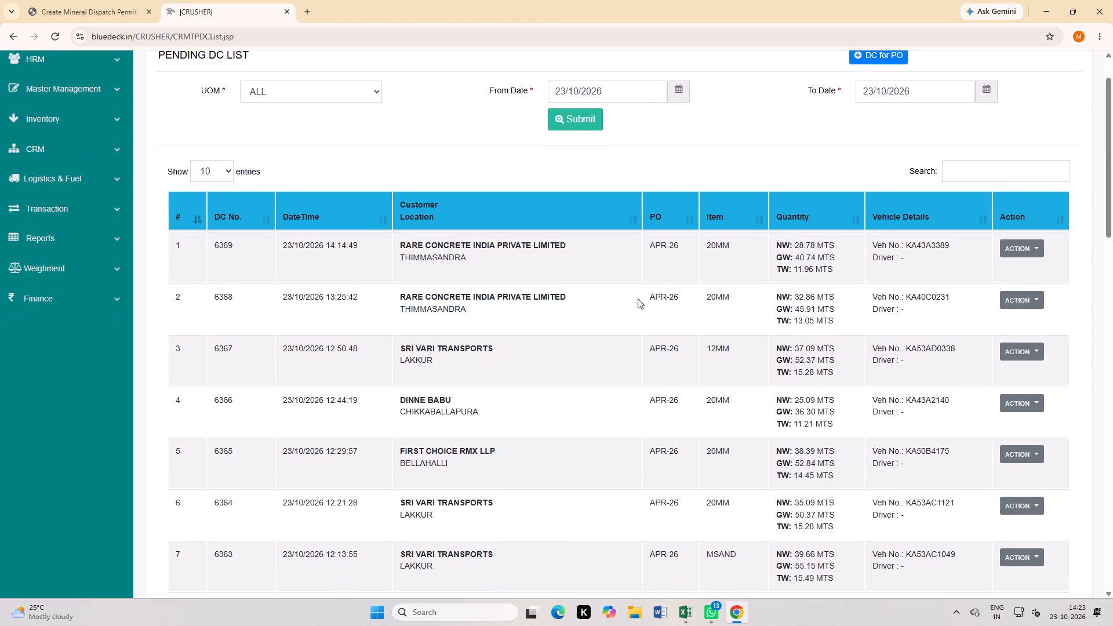
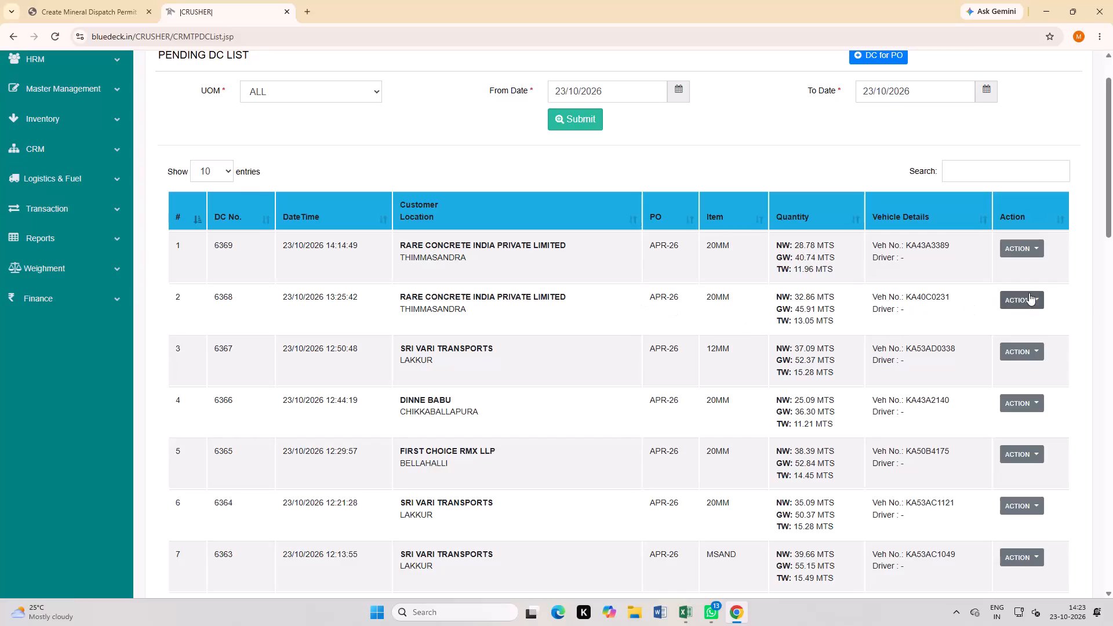
Print the basic weightment slip/delivery challan for DC 6368, RARE CONCRETE INDIA PRIVATE LIMITED, and close the challan window.
click(1023, 295)
click(1010, 325)
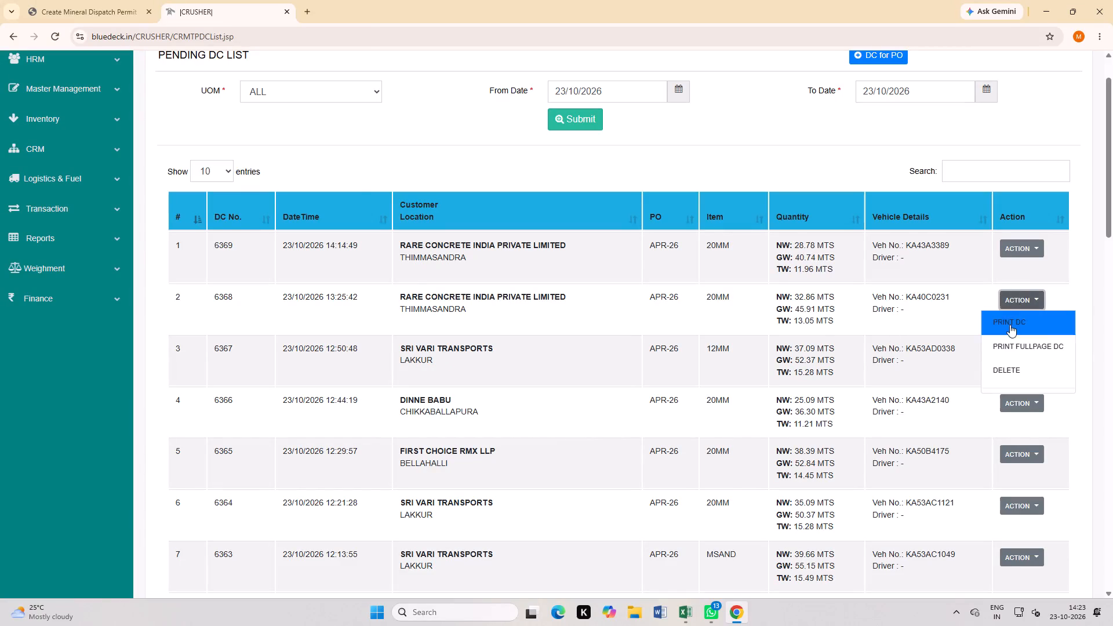
click(344, 9)
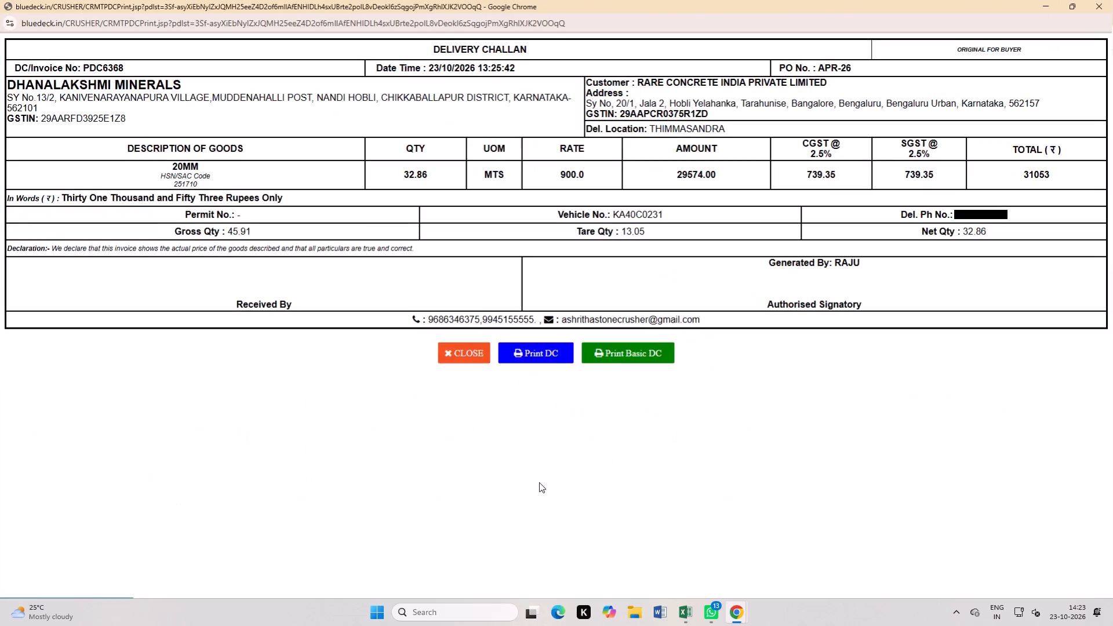
click(620, 357)
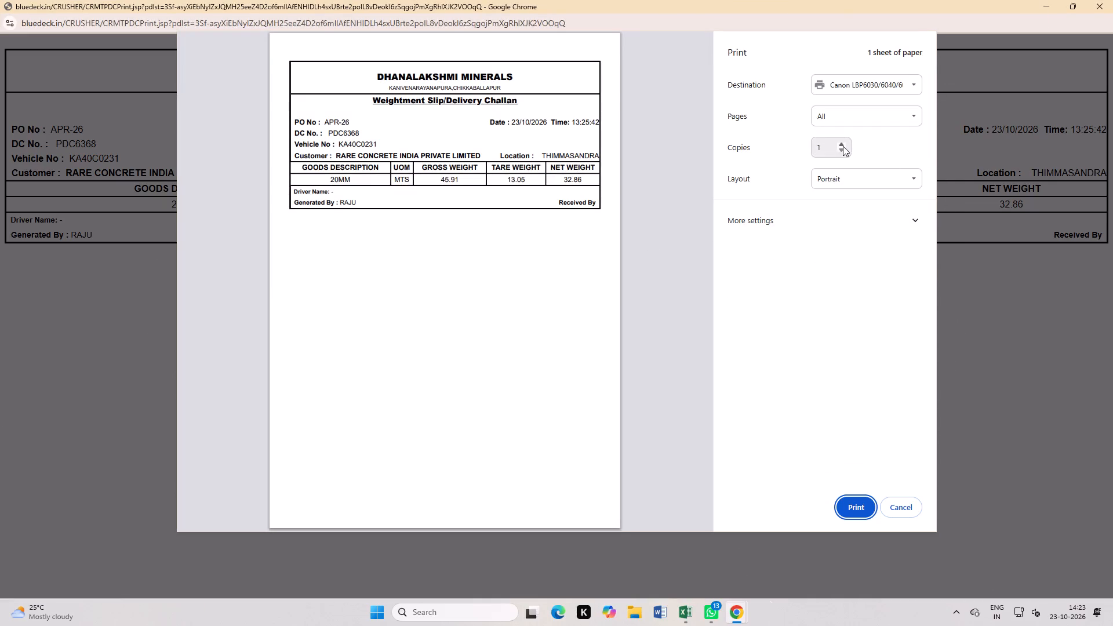
click(843, 146)
click(854, 503)
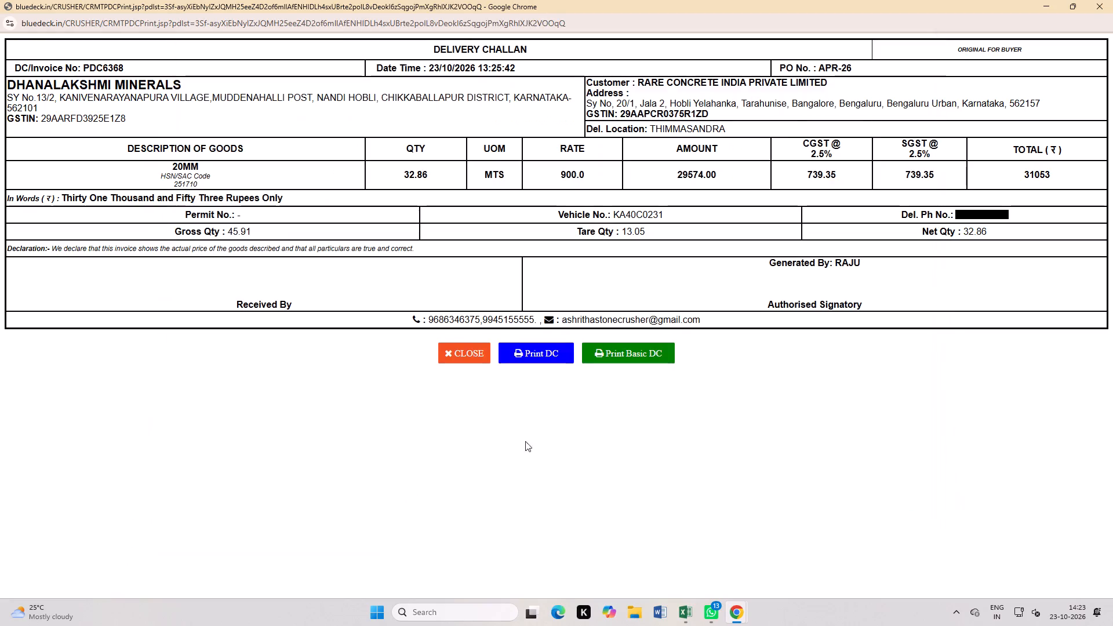
click(472, 355)
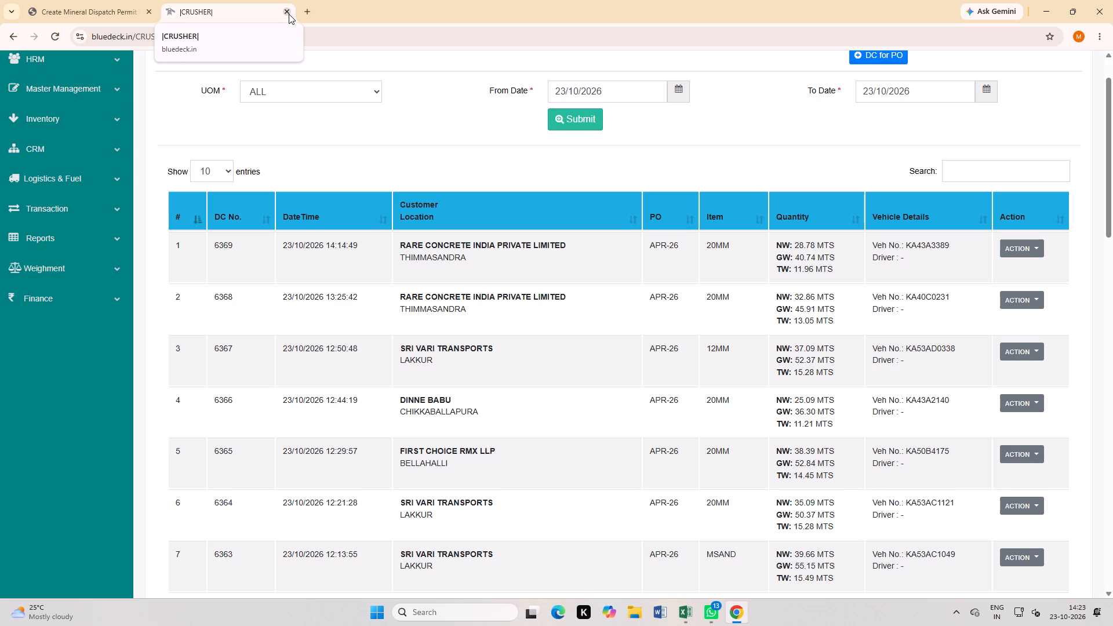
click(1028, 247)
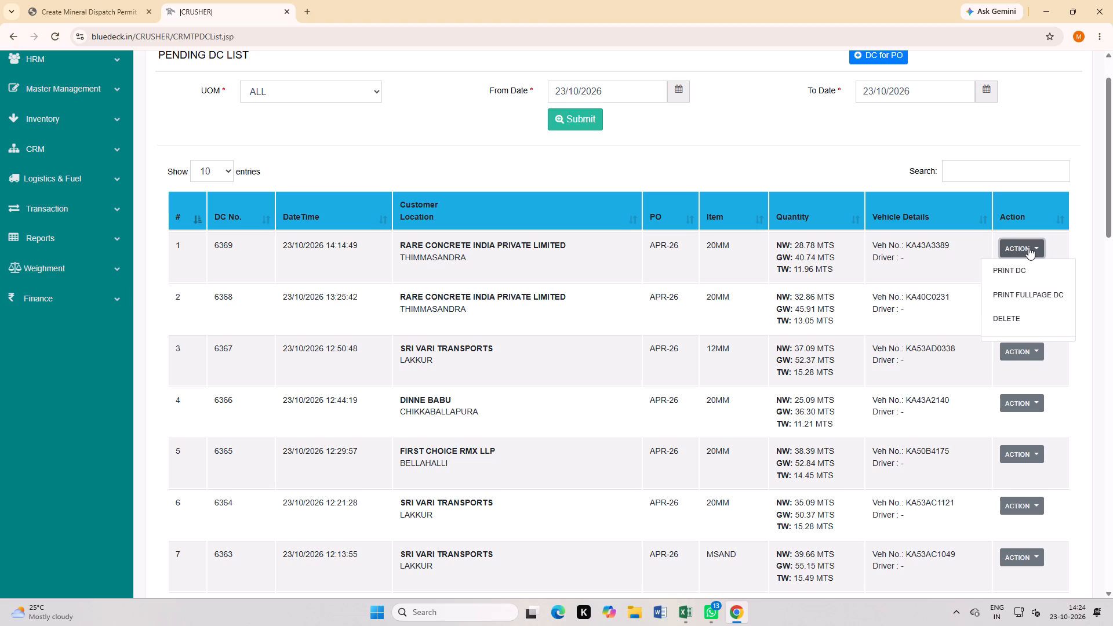
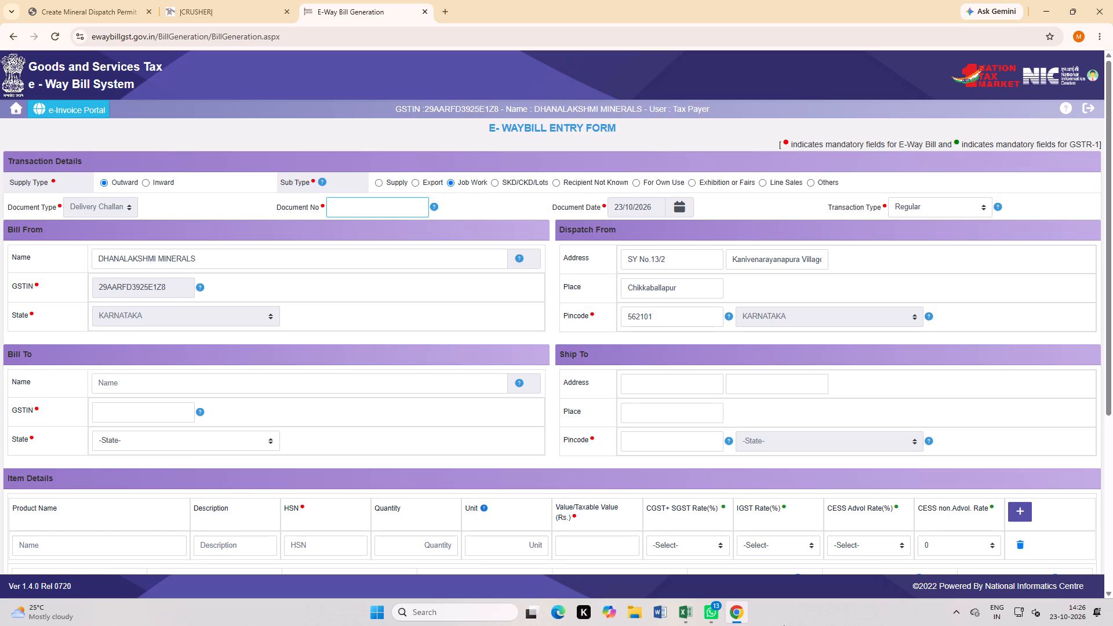
Leave the blank e-waybill entry form and return to the E-Way Bill System's main dashboard.
click(14, 110)
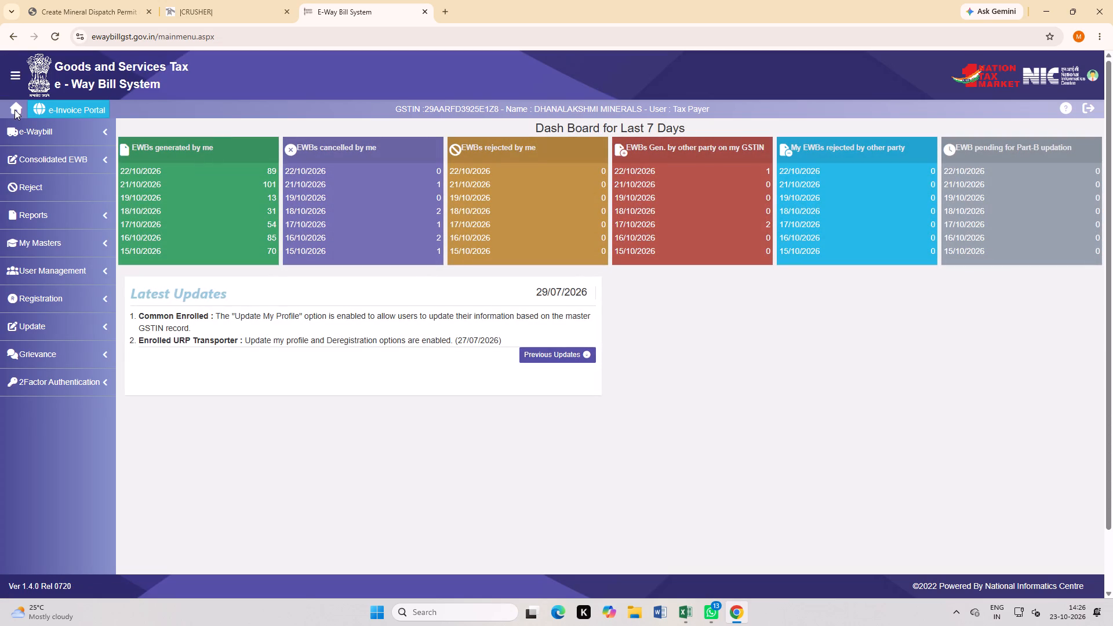
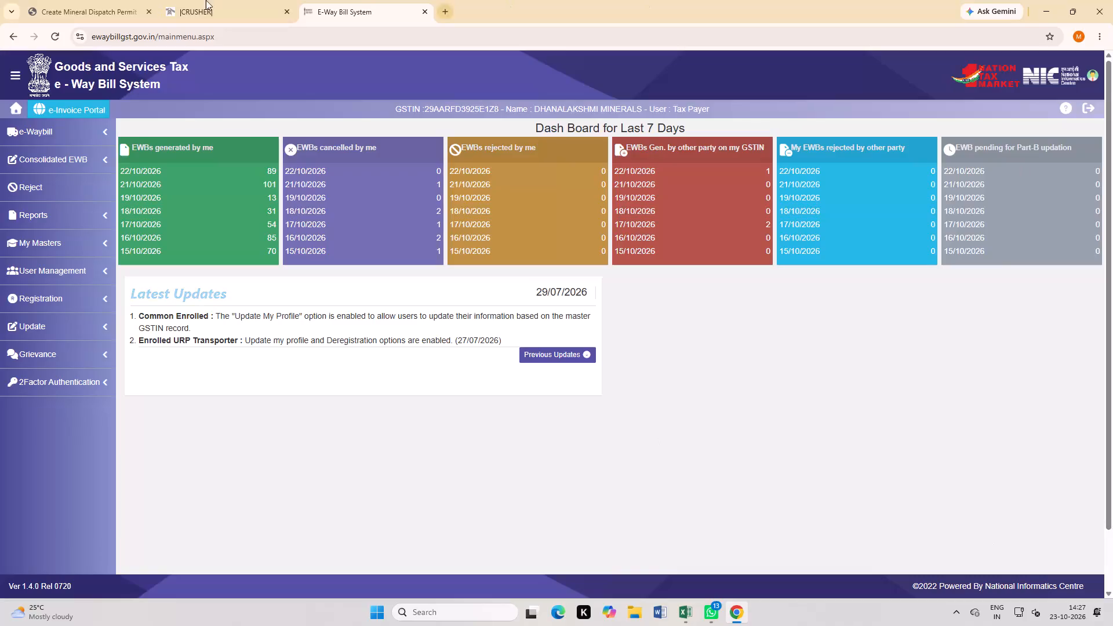
Return to the Mineral Dispatch Permit form, choose the SSPP MDP model, and enter the driver's mobile number and the name DRIVER.
click(44, 0)
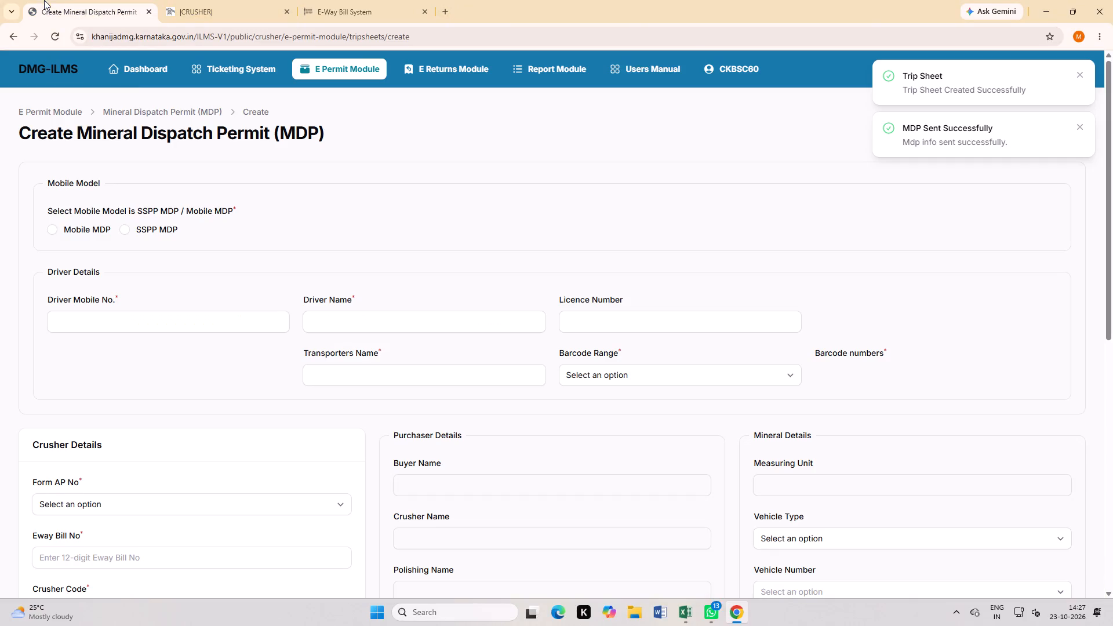
click(137, 227)
click(133, 326)
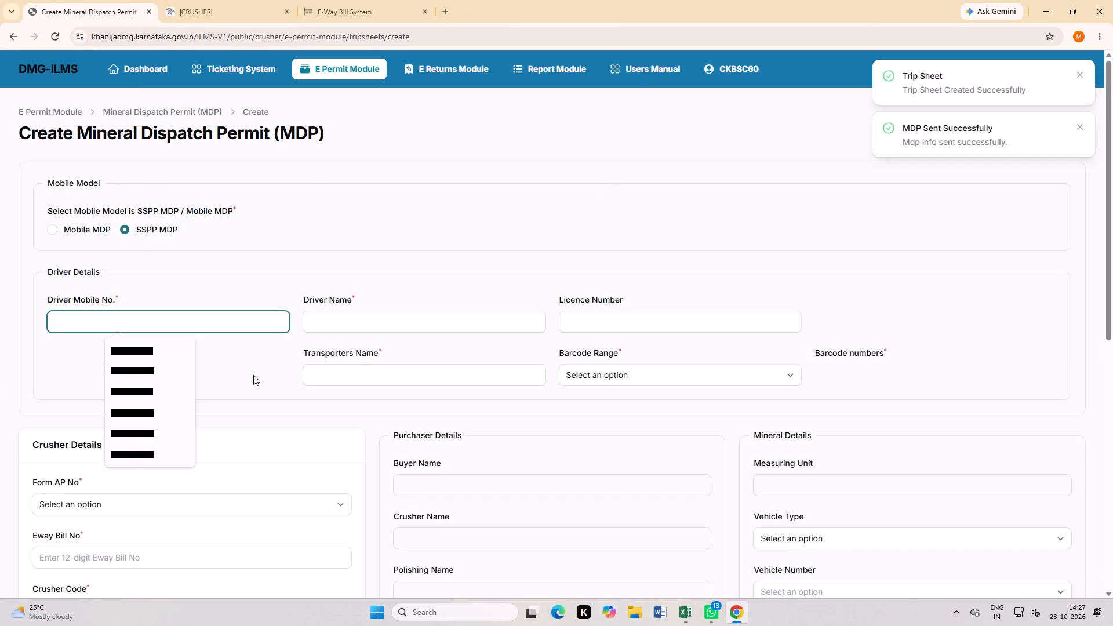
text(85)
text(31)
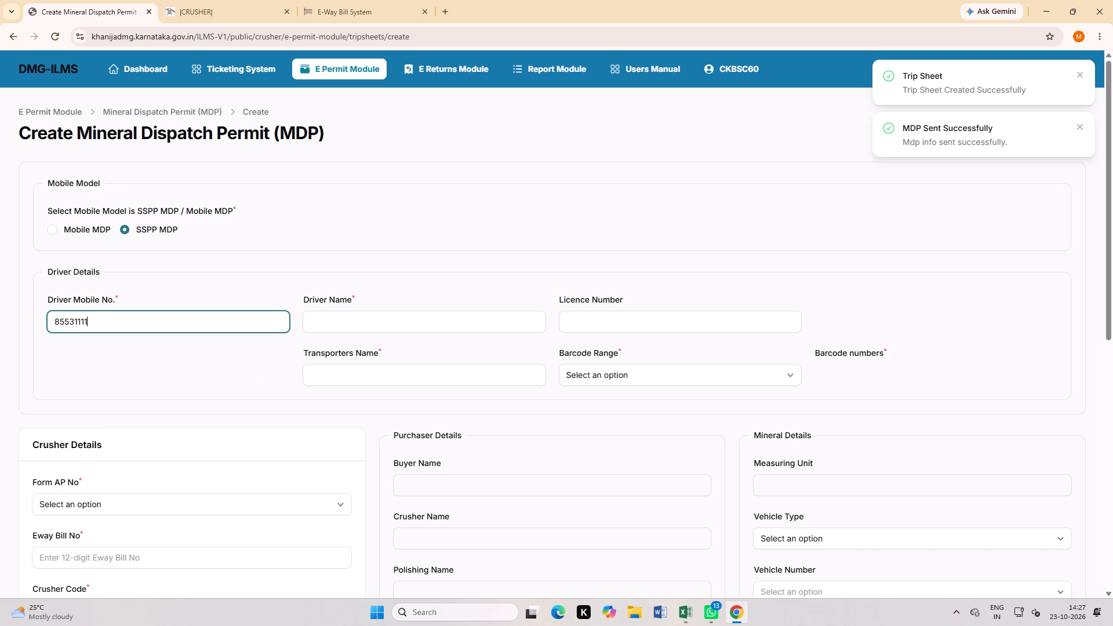
click(380, 326)
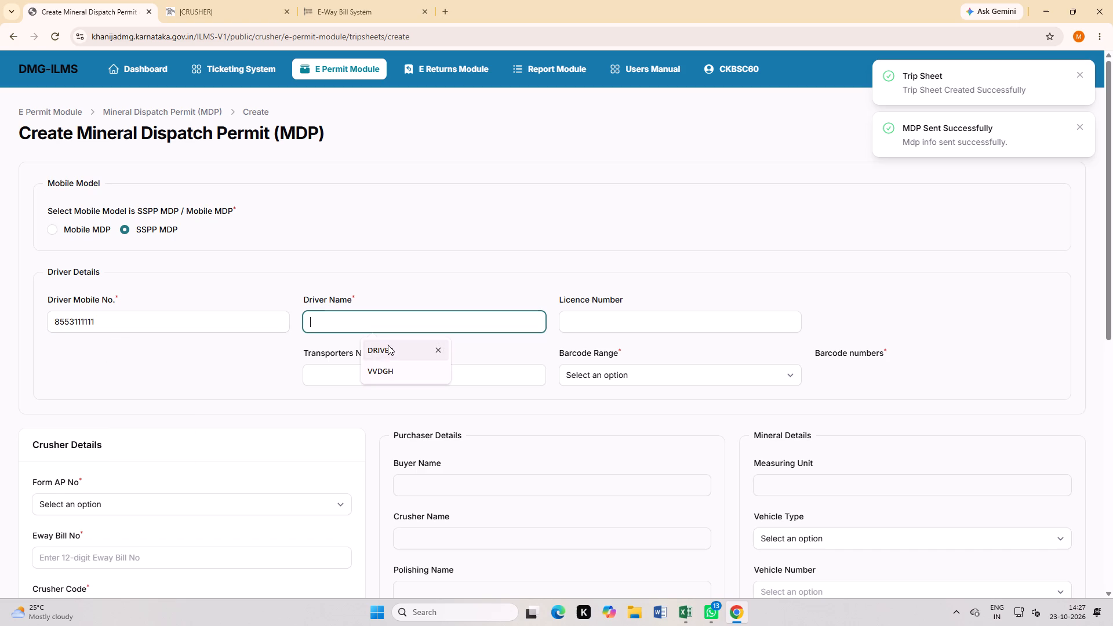
click(390, 349)
click(648, 374)
scroll(624, 292, down, 2)
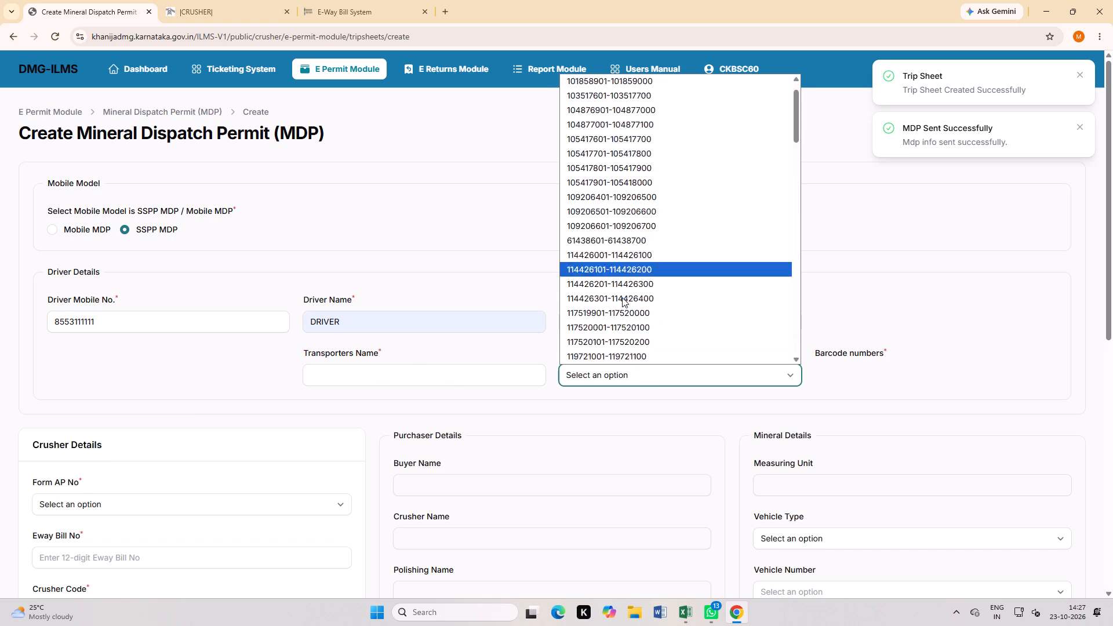
scroll(622, 297, down, 17)
click(641, 343)
scroll(798, 351, down, 5)
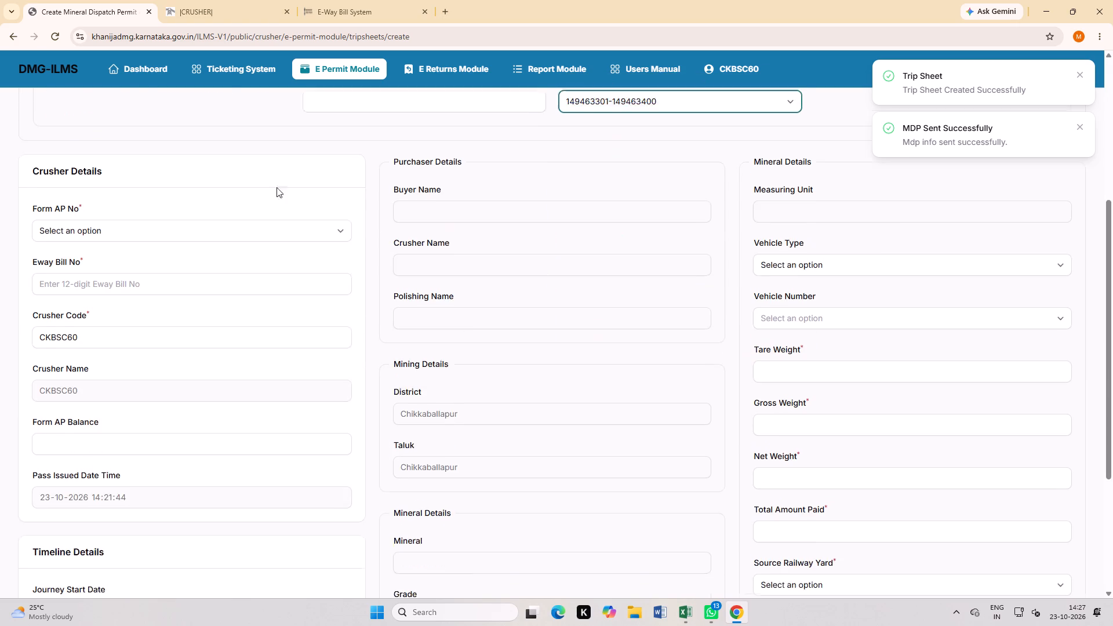
scroll(995, 355, up, 3)
click(903, 258)
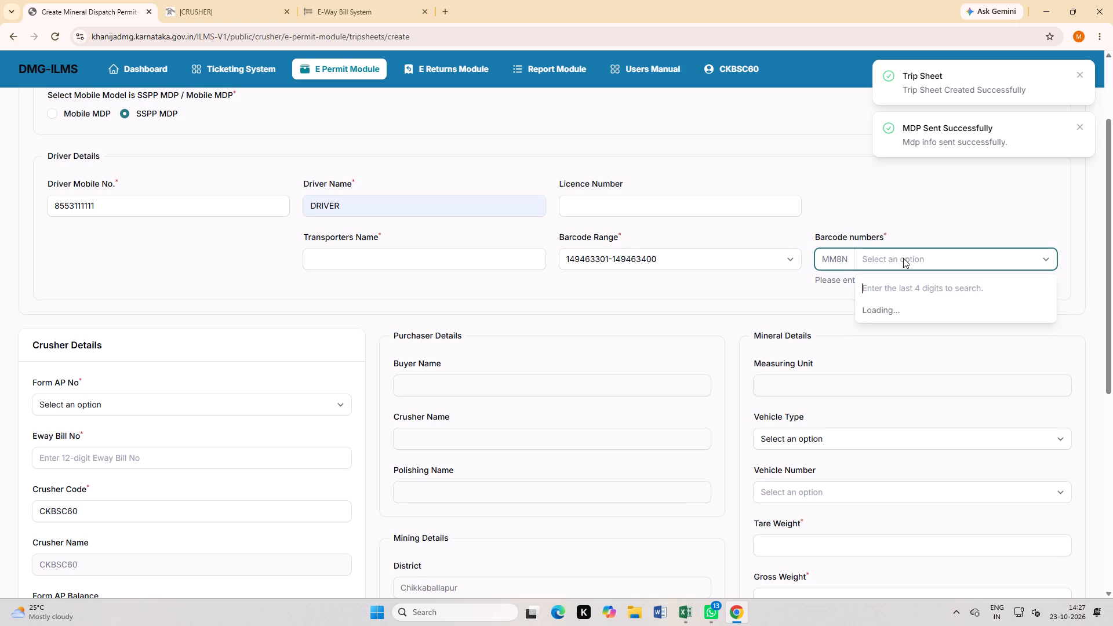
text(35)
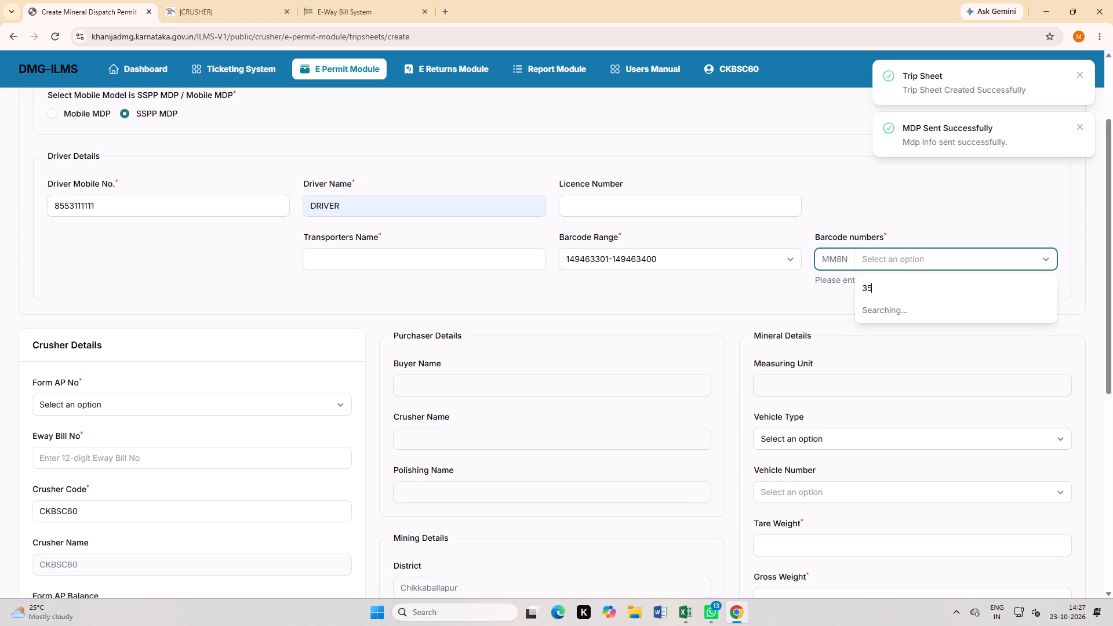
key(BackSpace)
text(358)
click(151, 412)
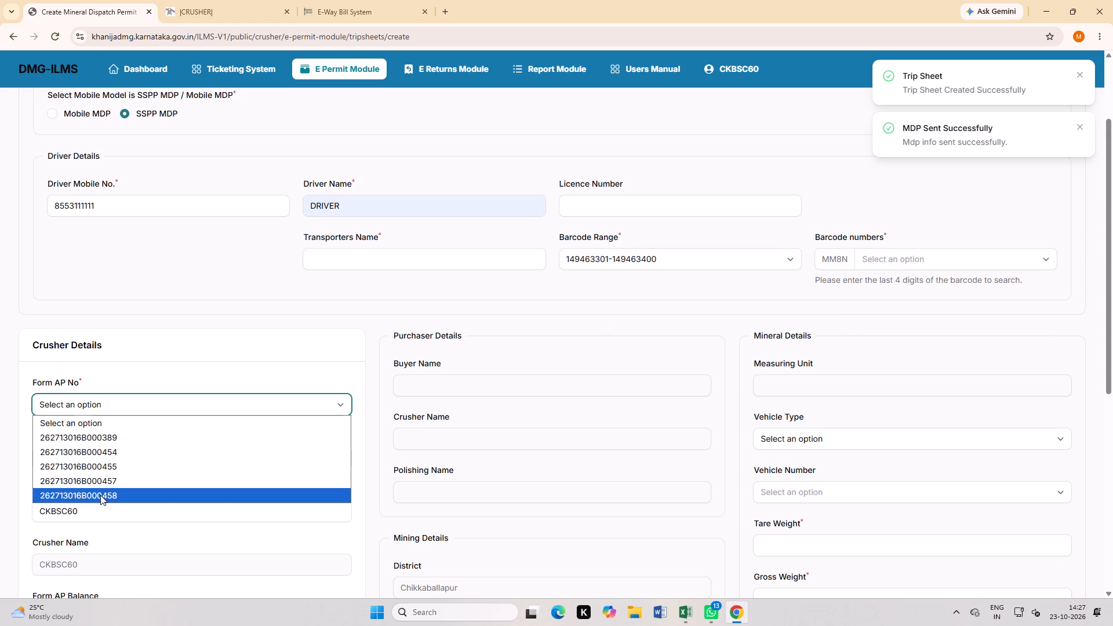
click(101, 490)
scroll(153, 447, down, 2)
click(128, 343)
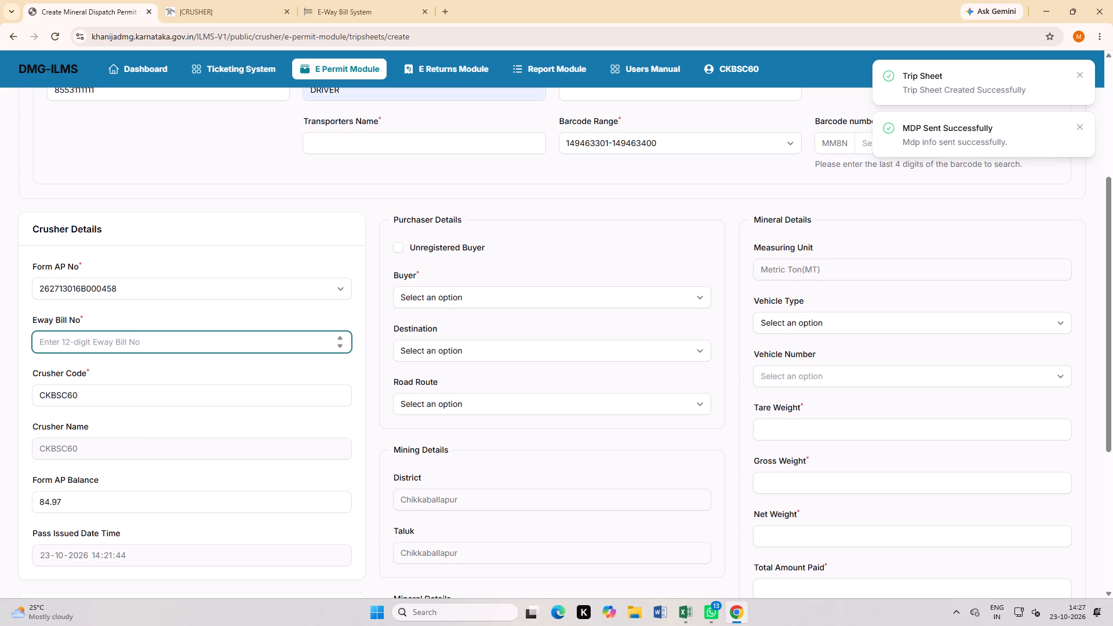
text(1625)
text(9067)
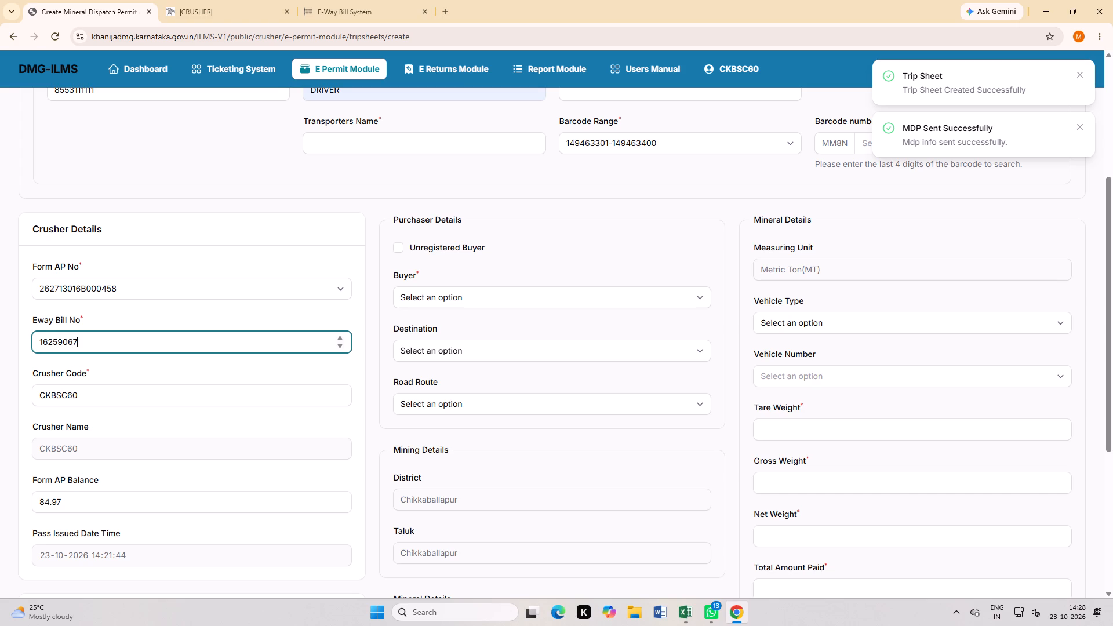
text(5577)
click(143, 371)
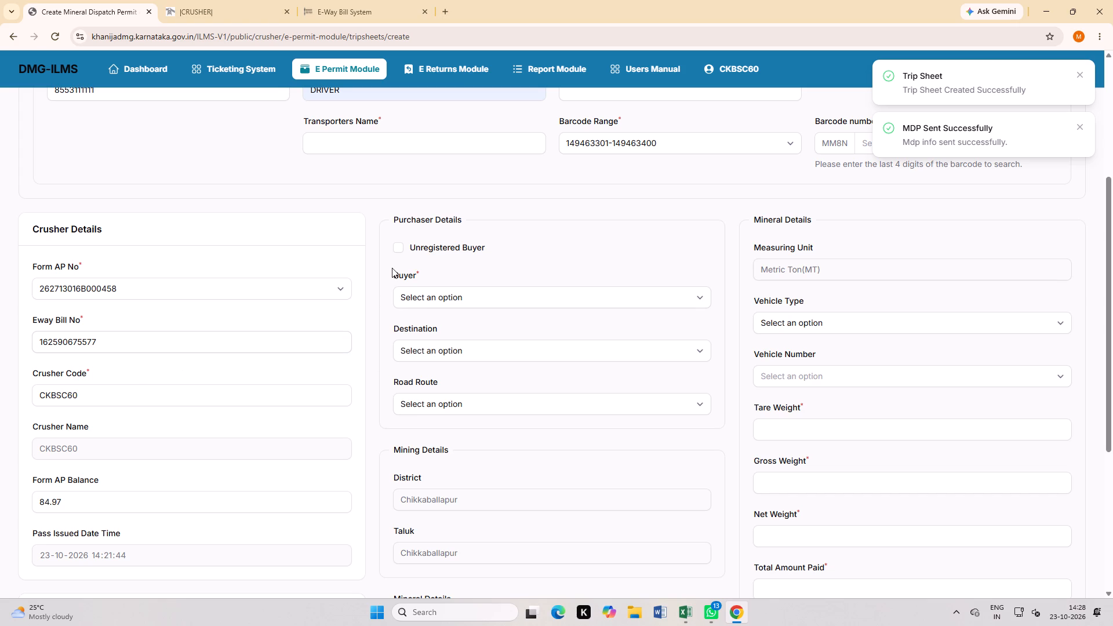
Mark the purchaser as an unregistered buyer, named RARE CONCRETE INDIA PVT LTD, with an all-zero mobile number.
click(399, 245)
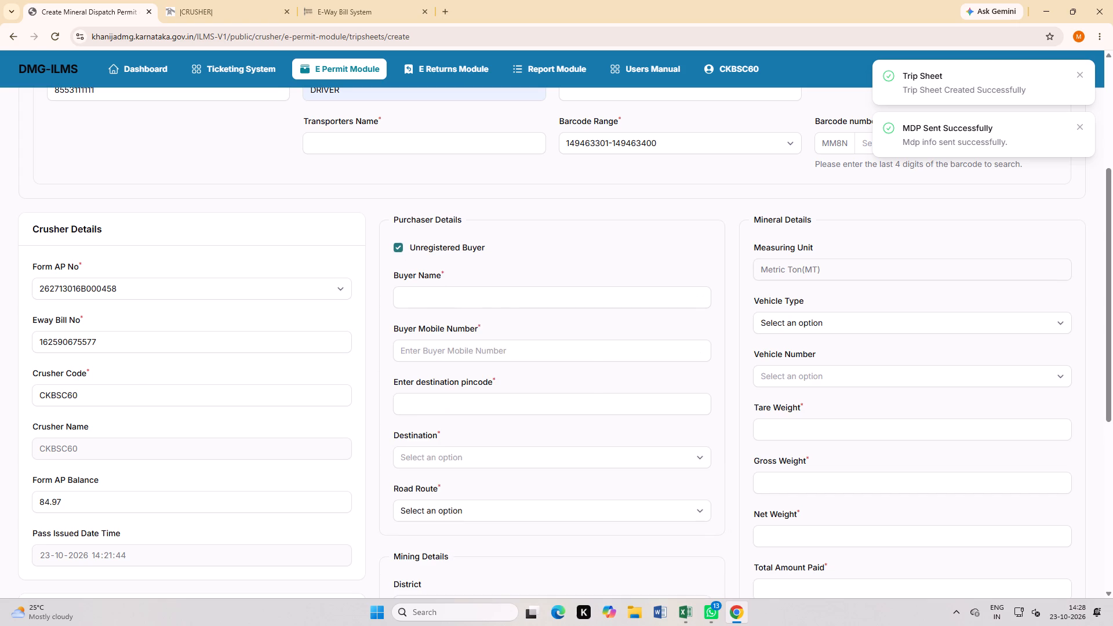
click(478, 299)
click(495, 351)
click(473, 344)
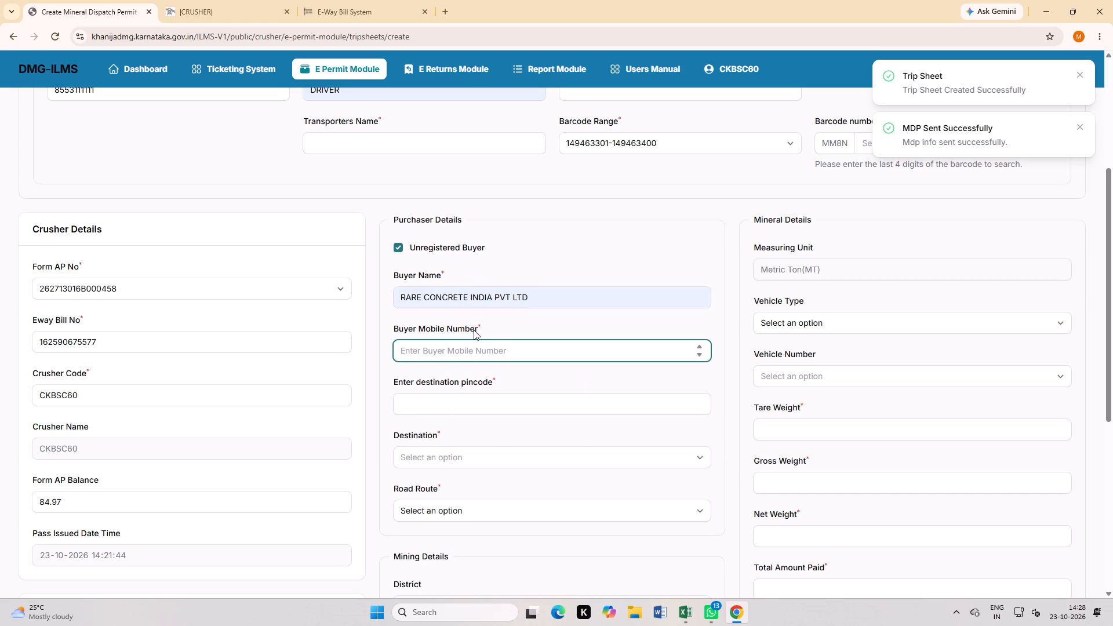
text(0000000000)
Set destination pincode 560064, destination Rajanukunte - 560064, and the road route from Kanivenarayanapura in Chikkaballapur to Bangalore.
click(473, 396)
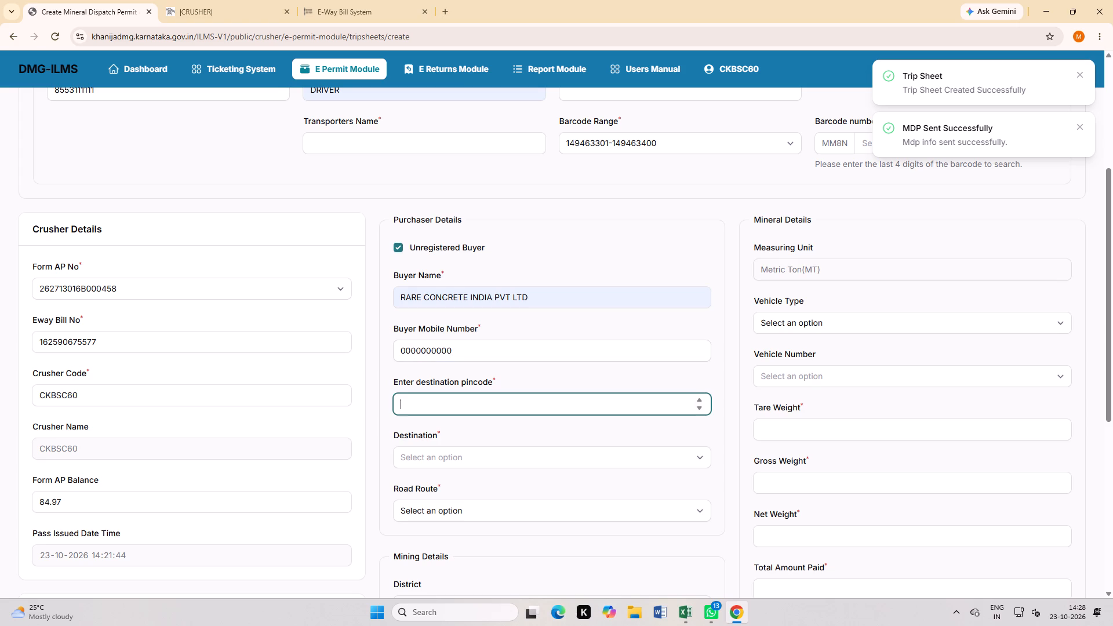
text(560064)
click(490, 454)
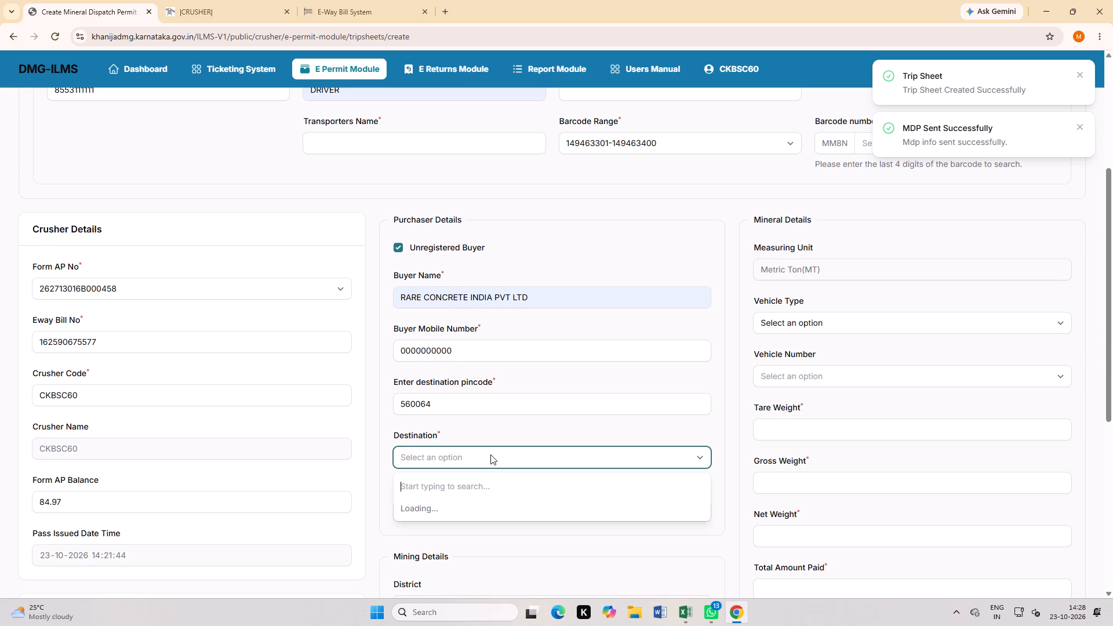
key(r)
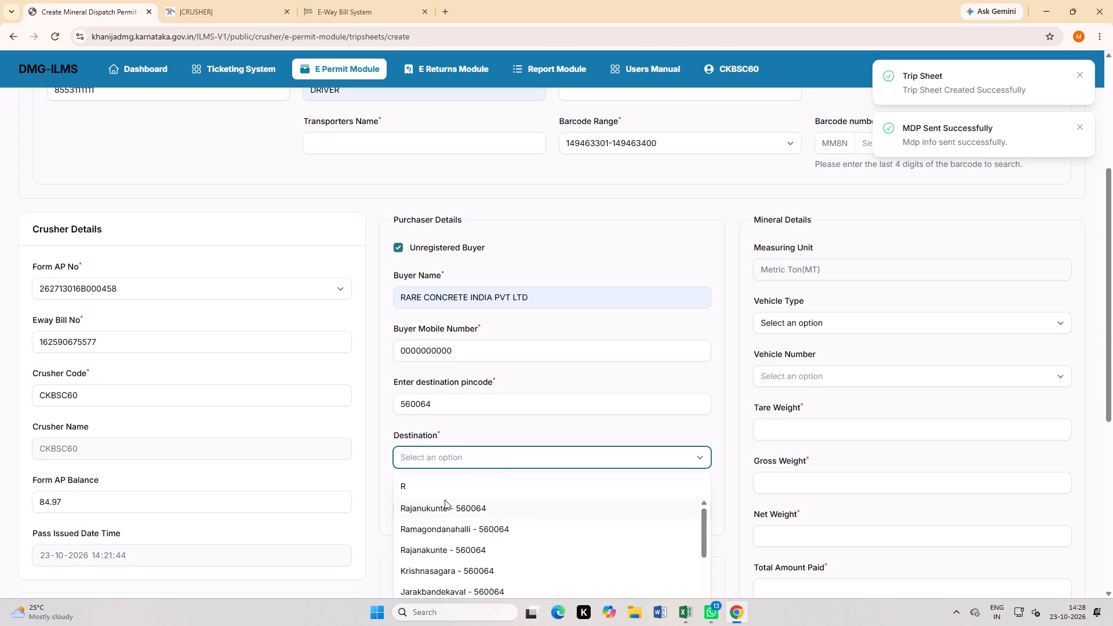
click(450, 508)
scroll(508, 453, down, 1)
click(491, 455)
click(474, 482)
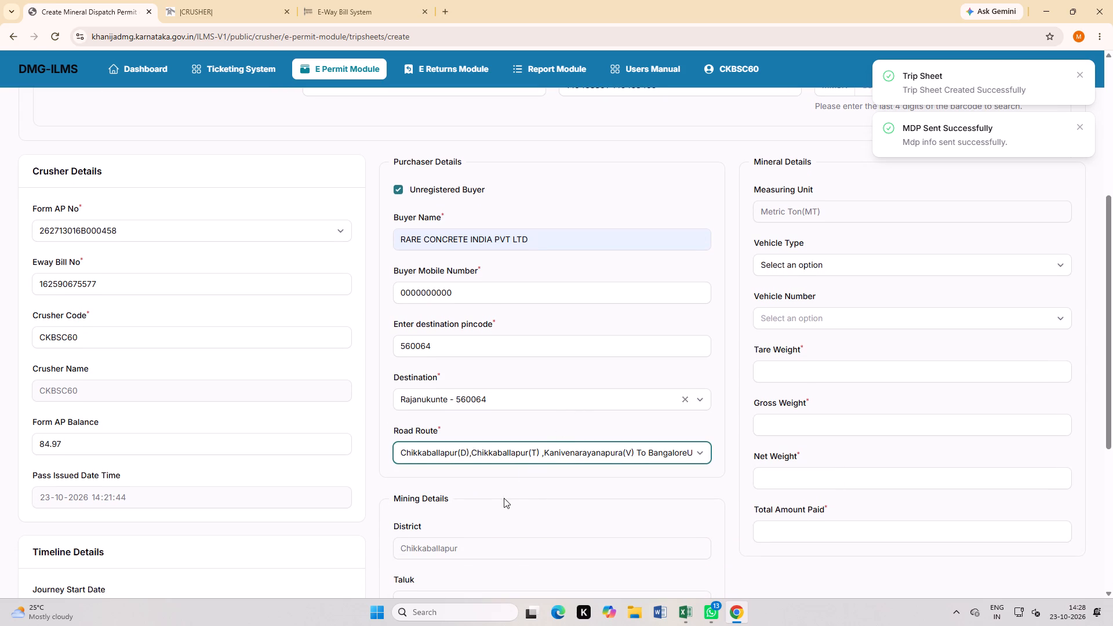
click(507, 487)
Set the vehicle type to Tipper in the Mineral Details.
scroll(793, 316, up, 1)
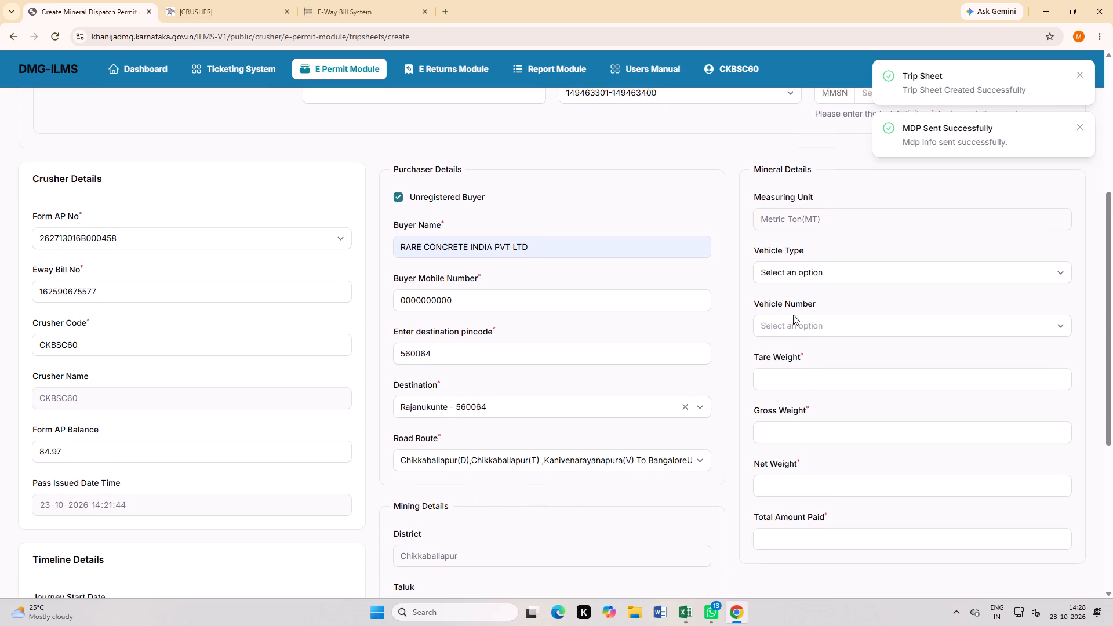
click(795, 309)
click(801, 326)
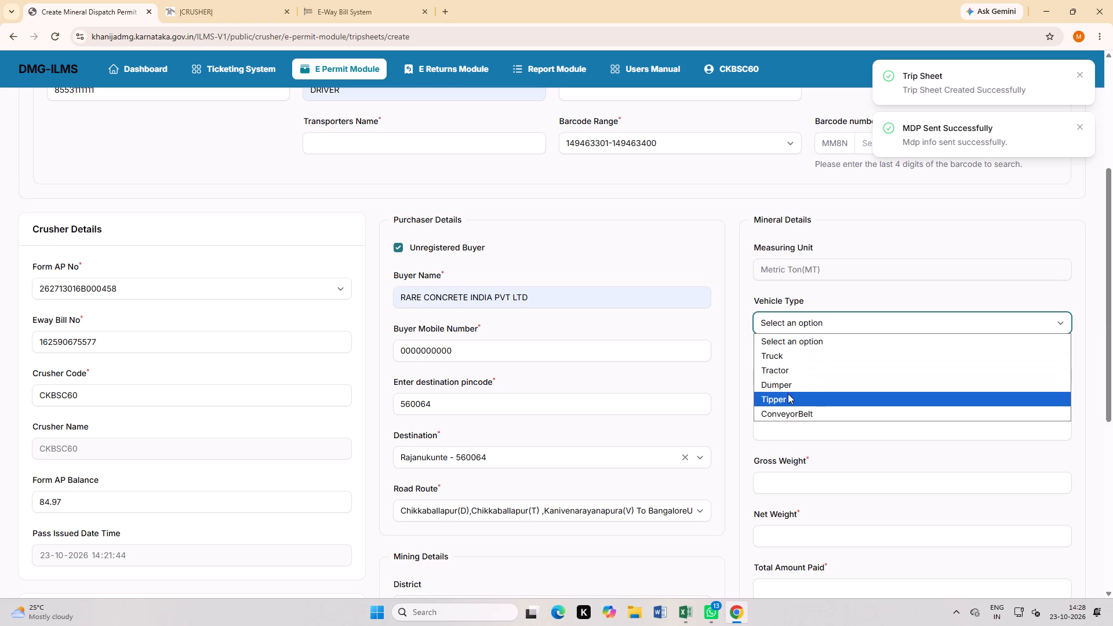
click(788, 394)
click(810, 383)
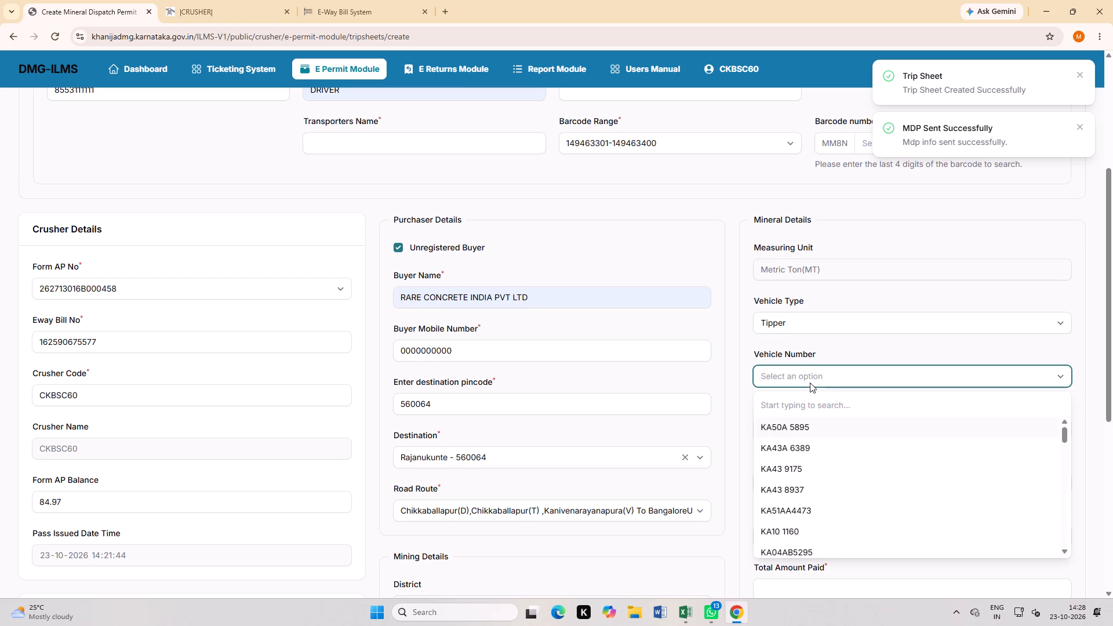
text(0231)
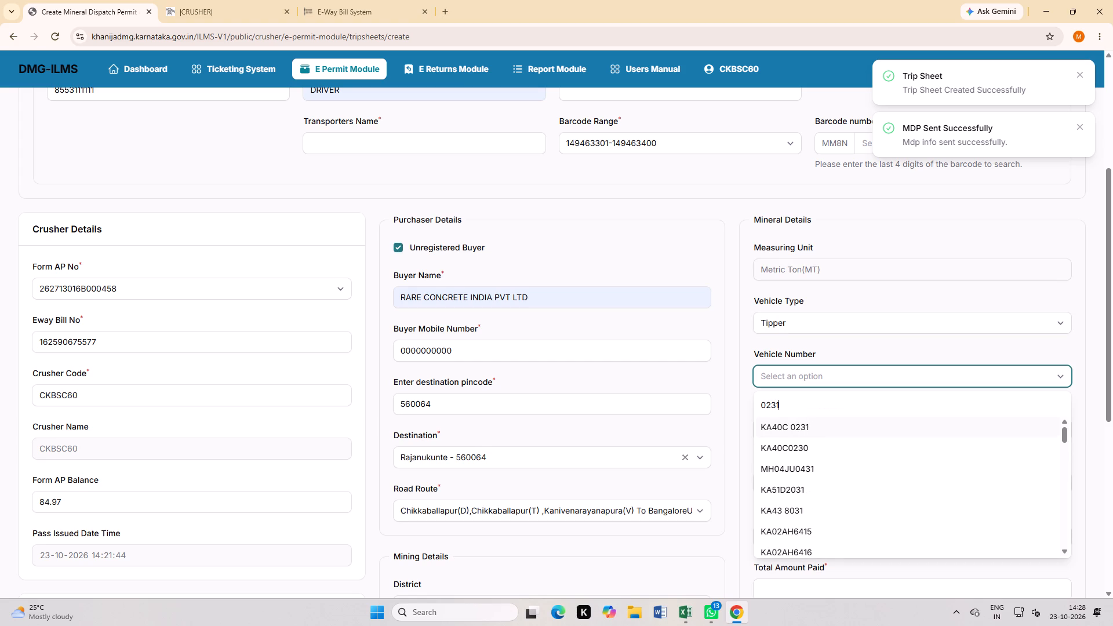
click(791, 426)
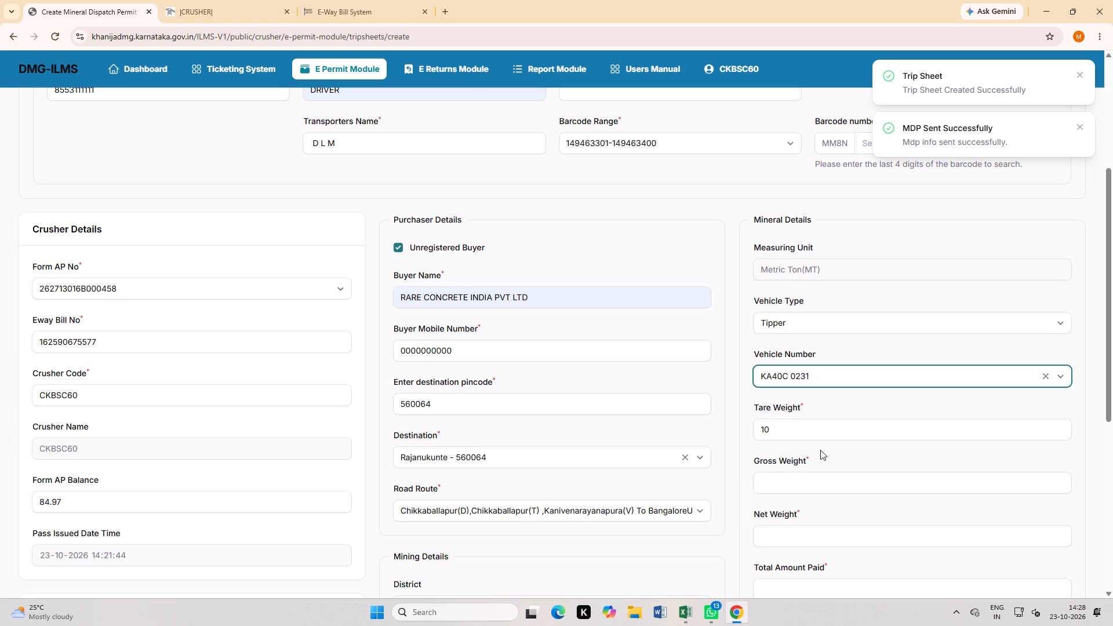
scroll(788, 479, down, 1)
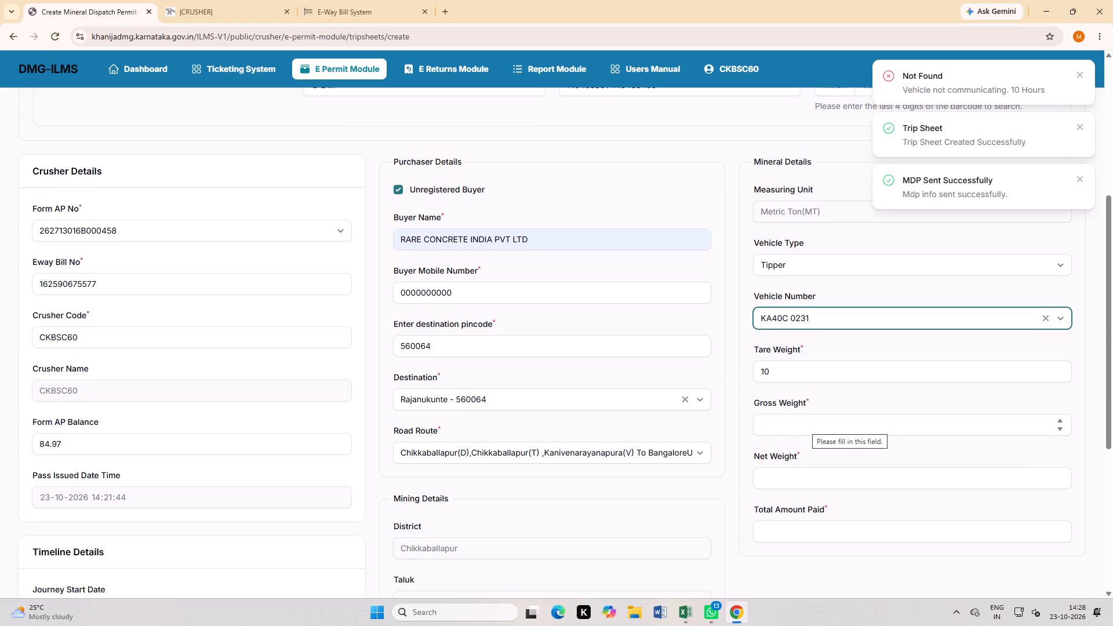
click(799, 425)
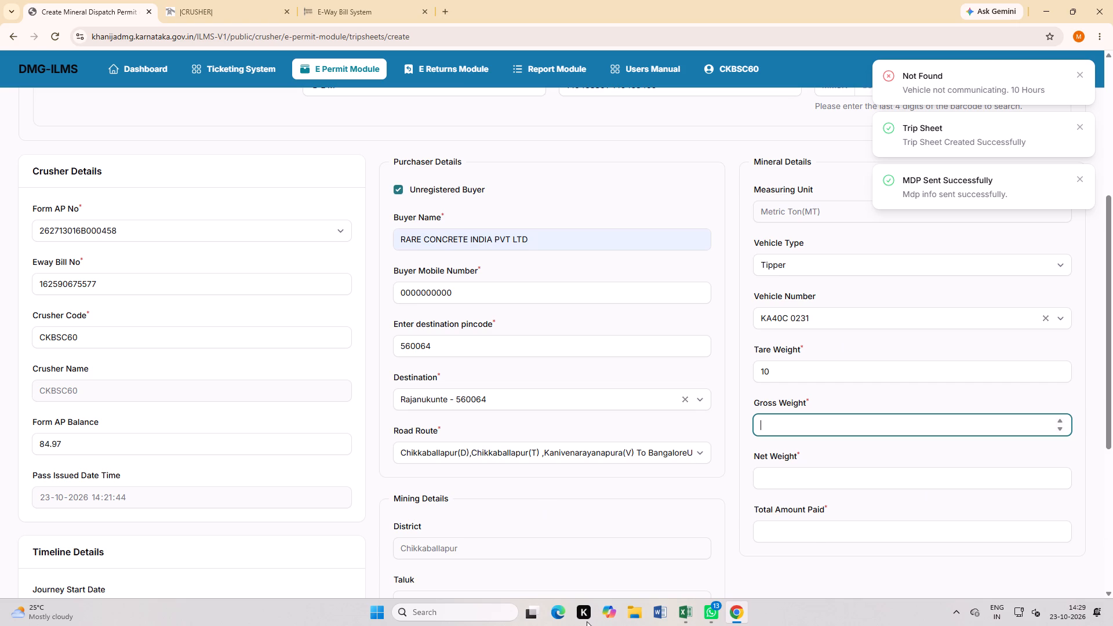
scroll(239, 316, up, 5)
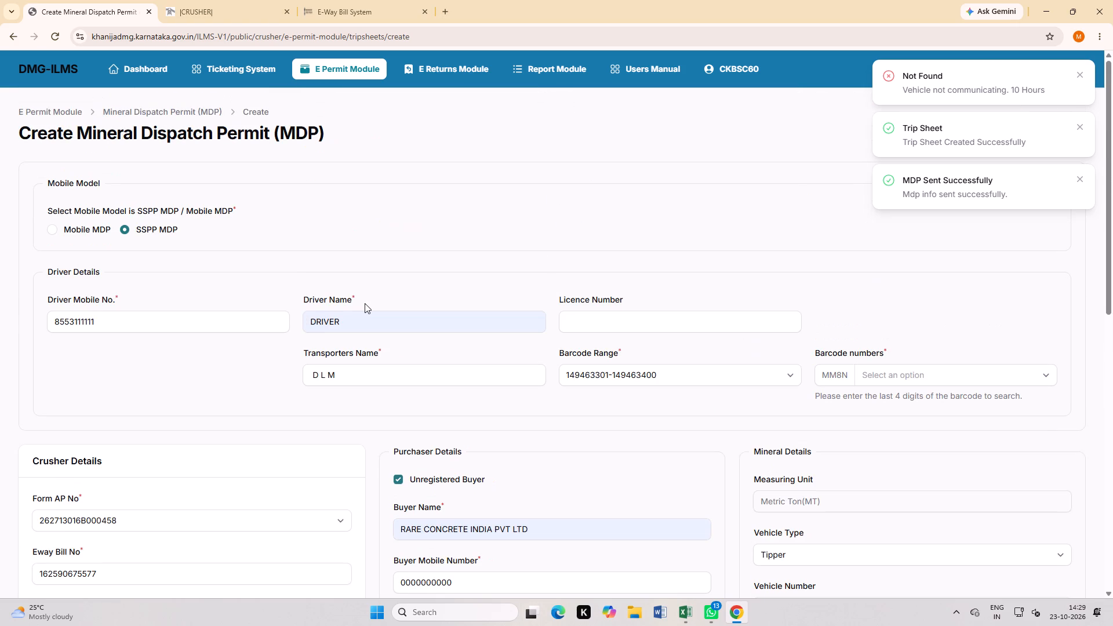
scroll(365, 303, up, 5)
scroll(221, 307, down, 2)
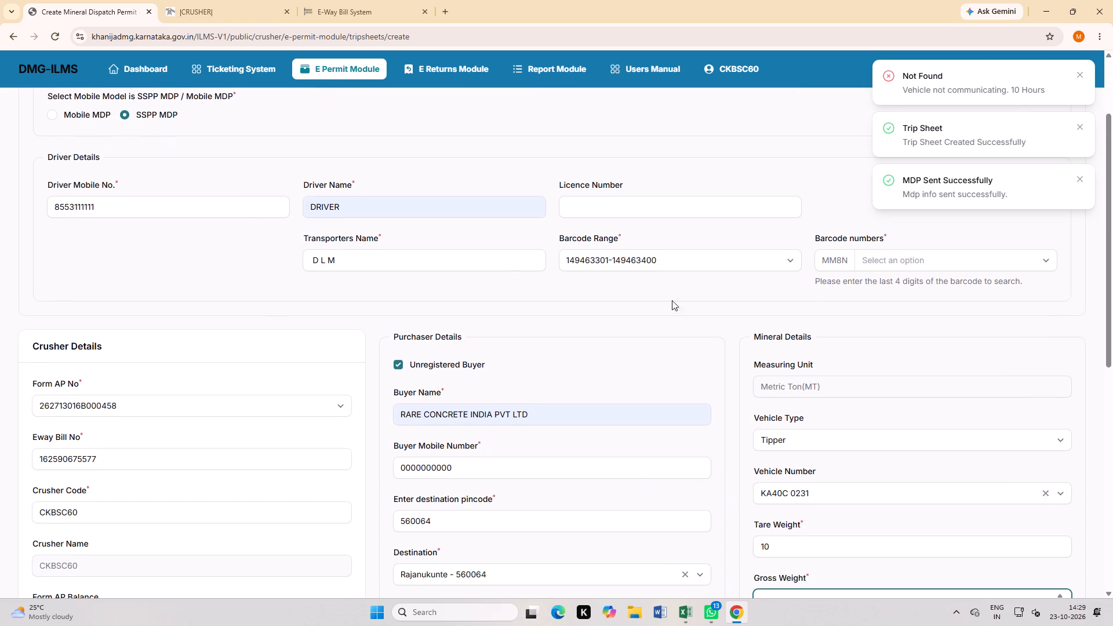
scroll(885, 361, down, 2)
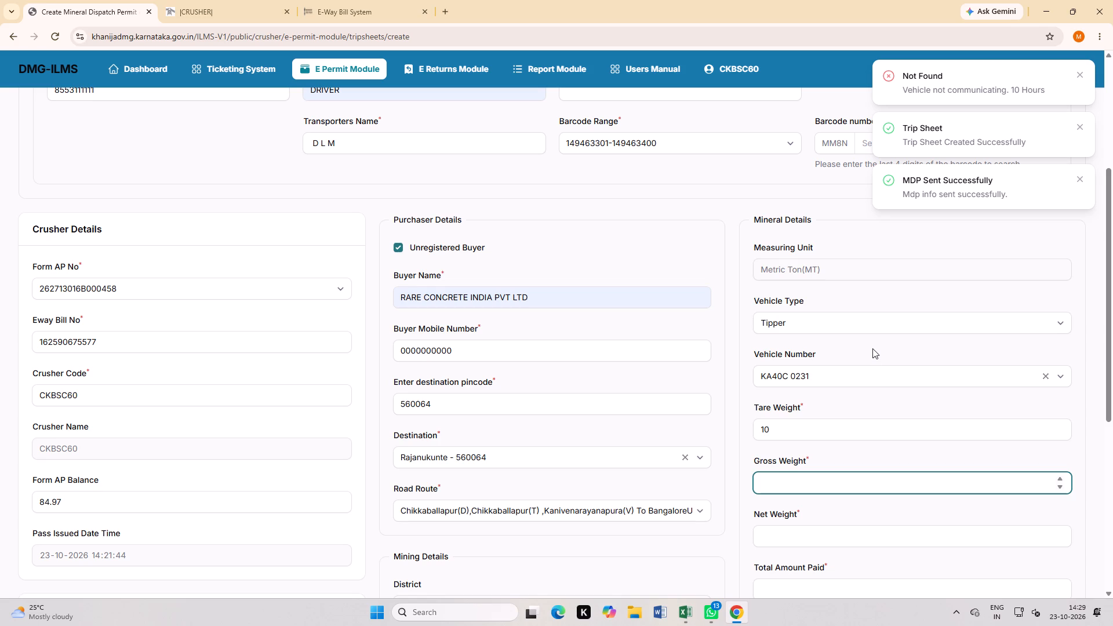
click(834, 378)
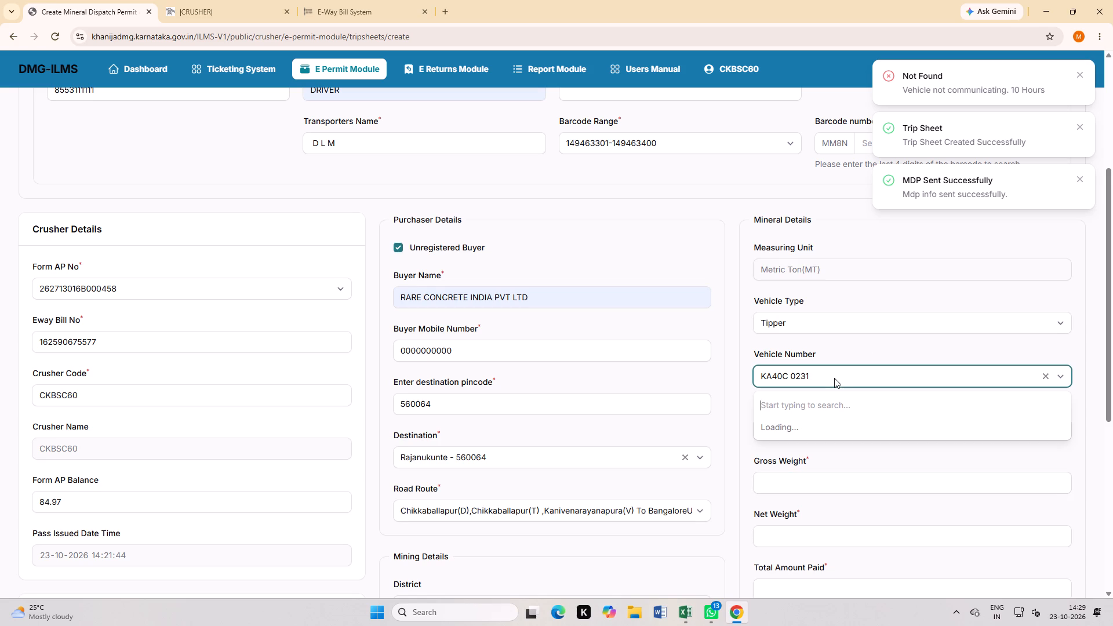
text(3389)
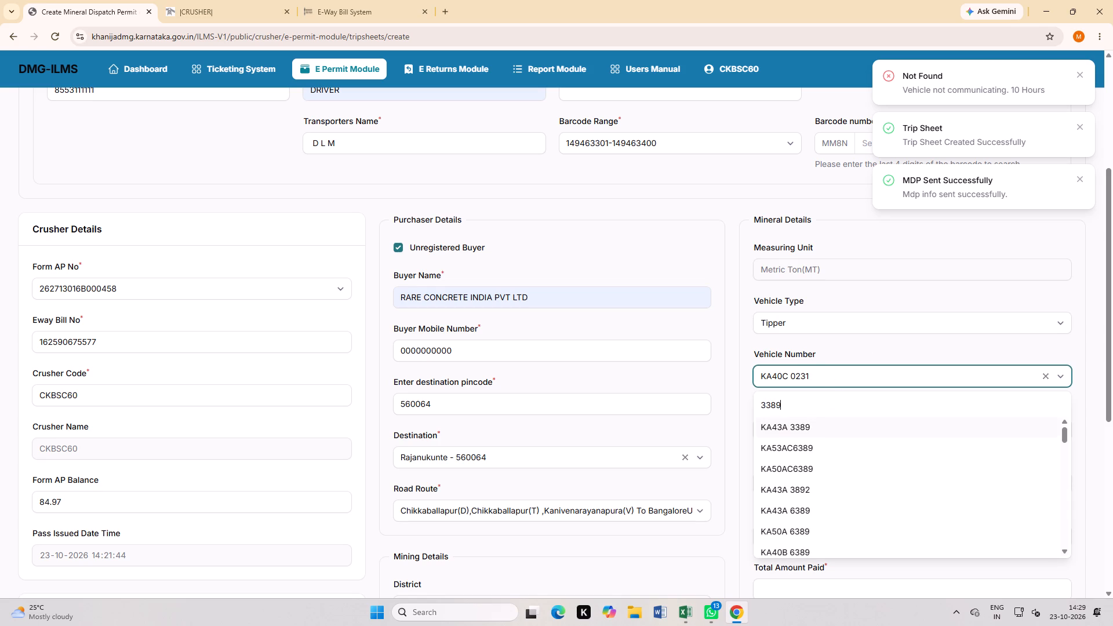
click(801, 428)
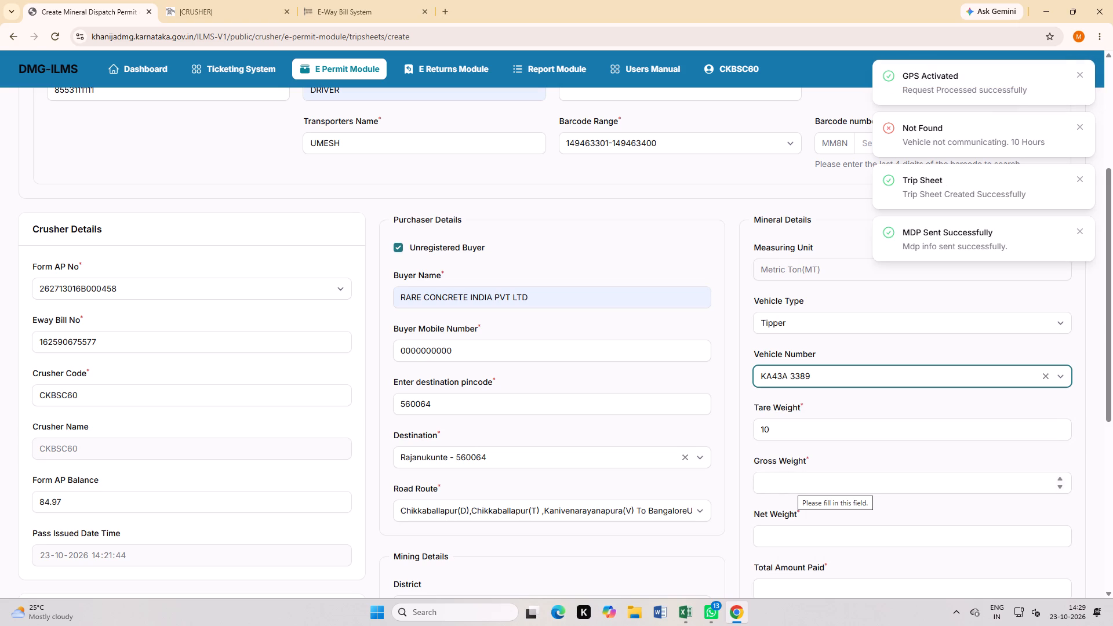
Set the gross weight to 38.78 metric tons in the Mineral Details.
scroll(801, 473, down, 1)
click(805, 428)
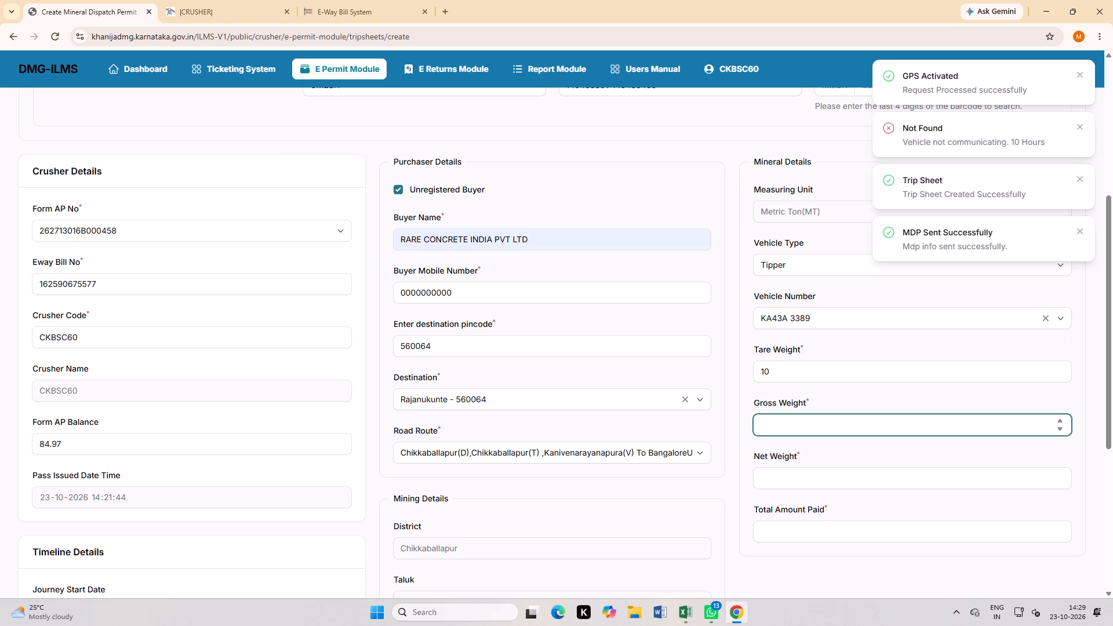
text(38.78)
click(823, 461)
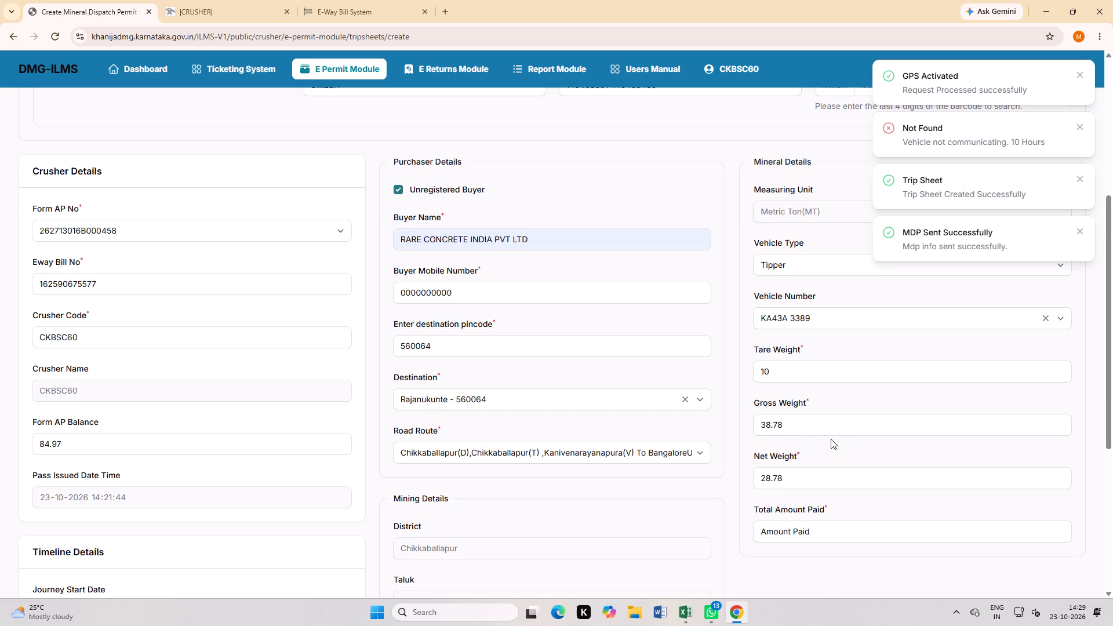
scroll(669, 470, down, 2)
scroll(405, 450, up, 8)
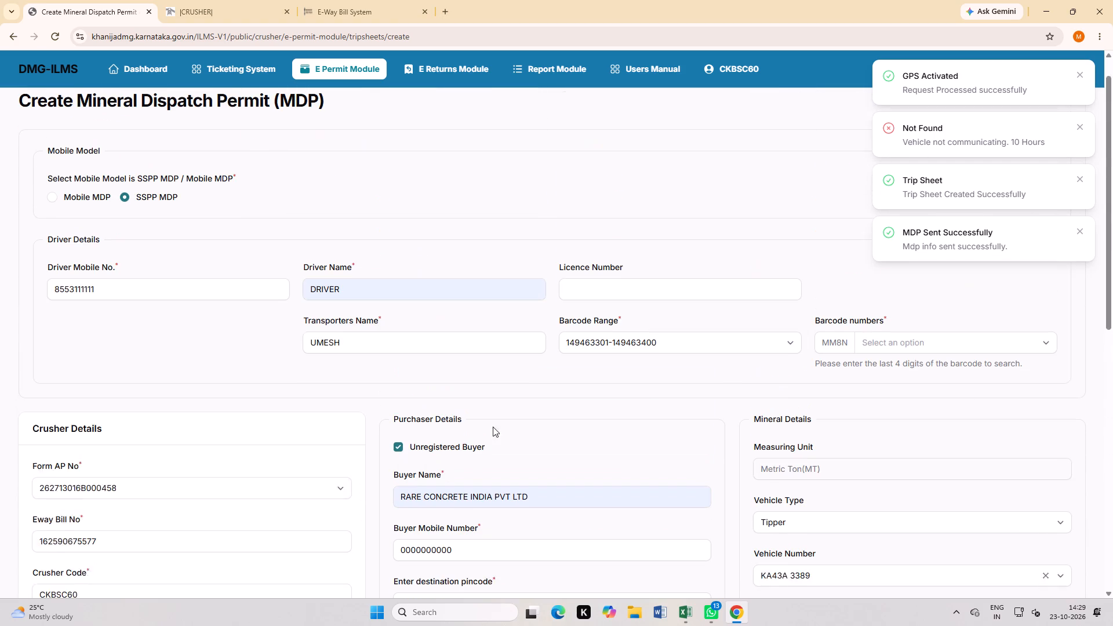
click(882, 377)
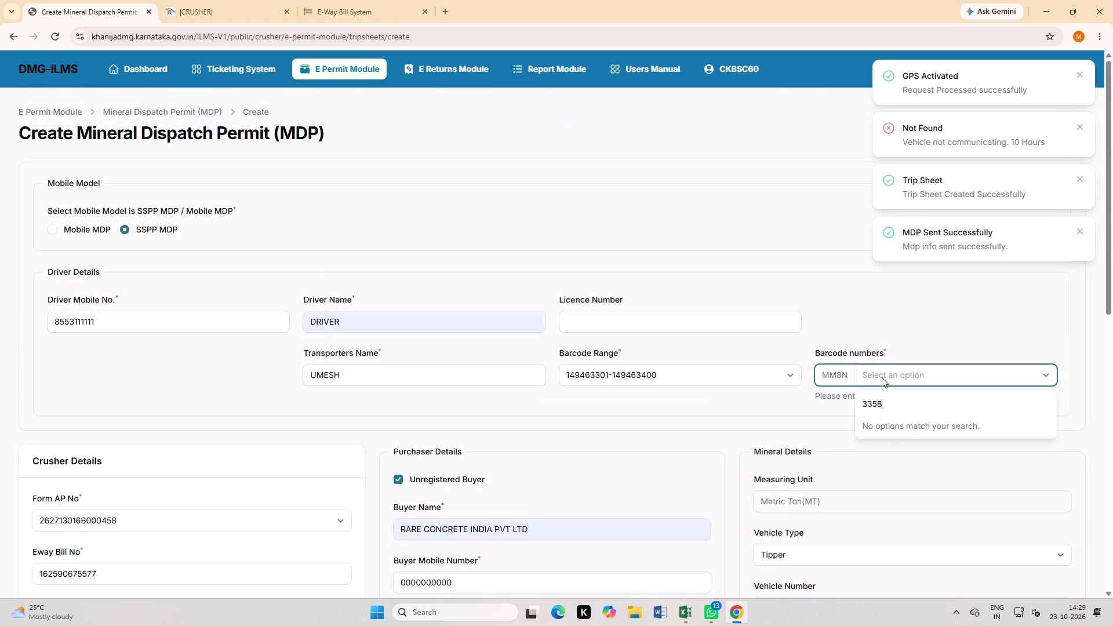
key(BackSpace)
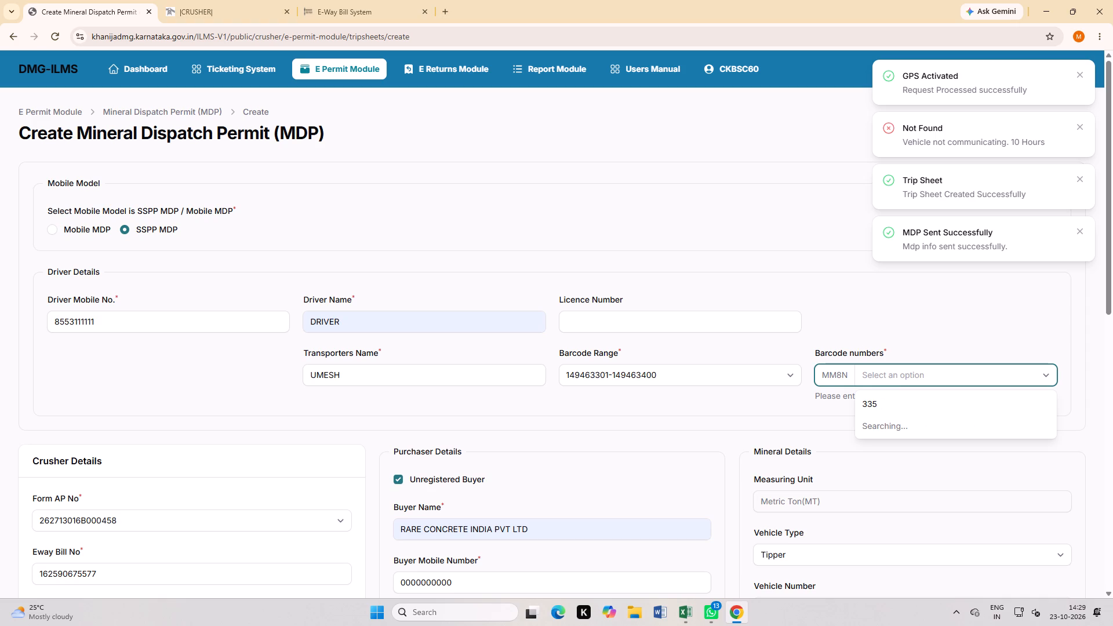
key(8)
click(902, 425)
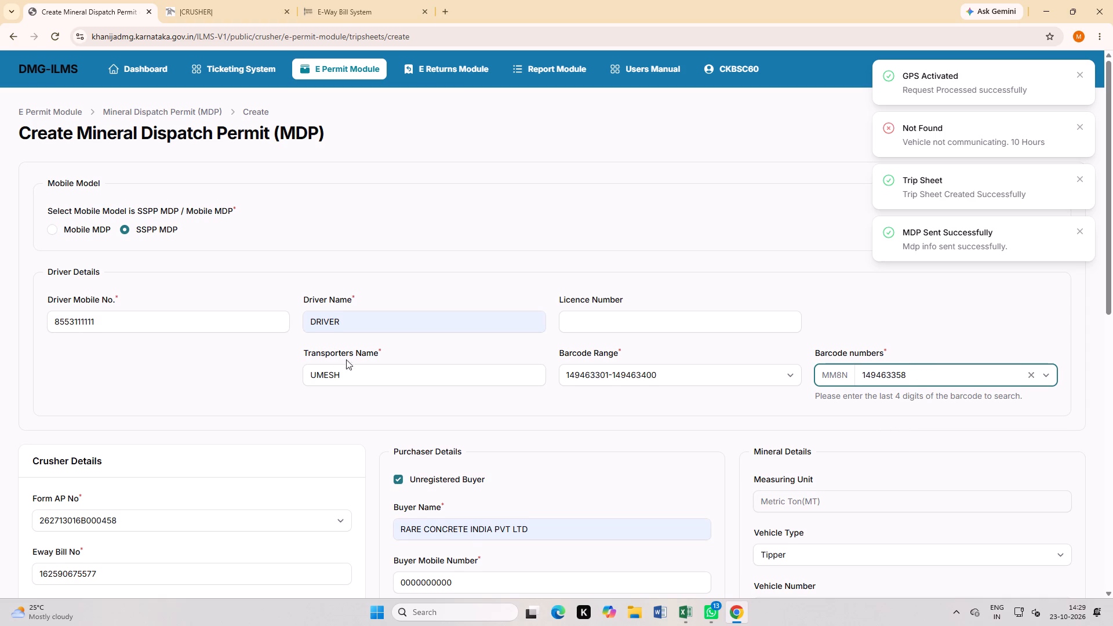
Review the completed permit form, including the driver, crusher, purchaser, mineral and timeline details, before issuing it.
scroll(328, 357, down, 1)
scroll(270, 377, down, 7)
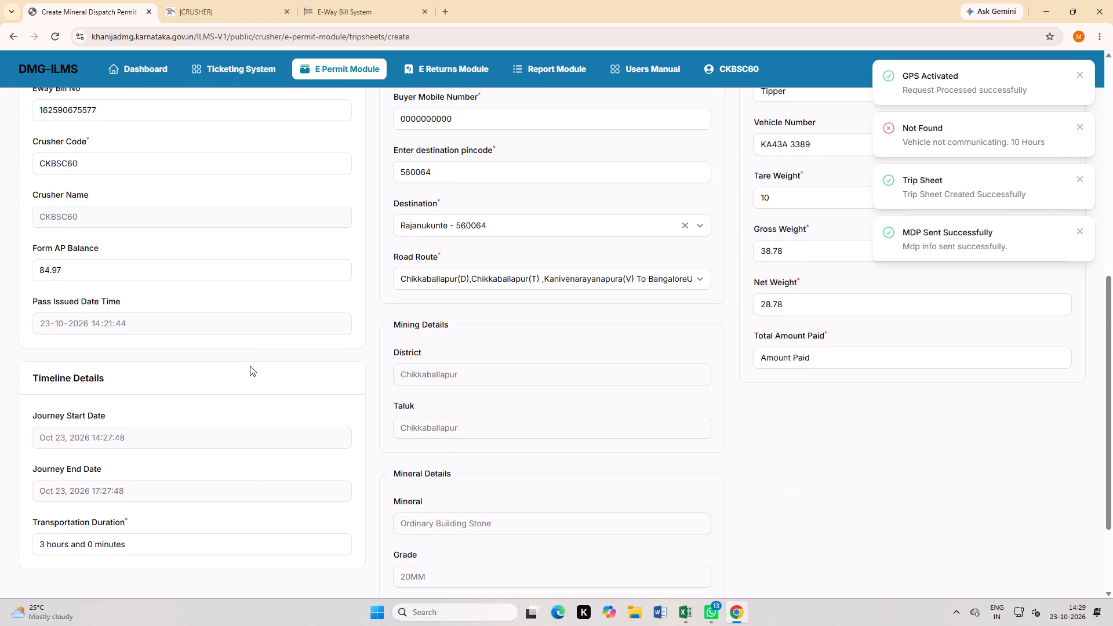
scroll(407, 383, up, 2)
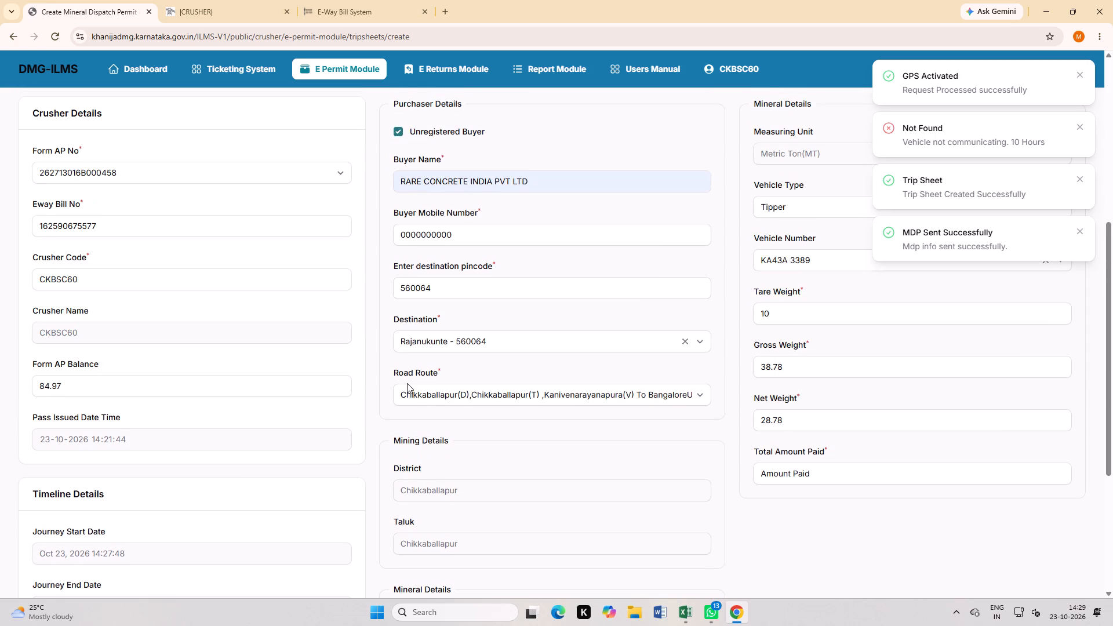
scroll(407, 383, down, 2)
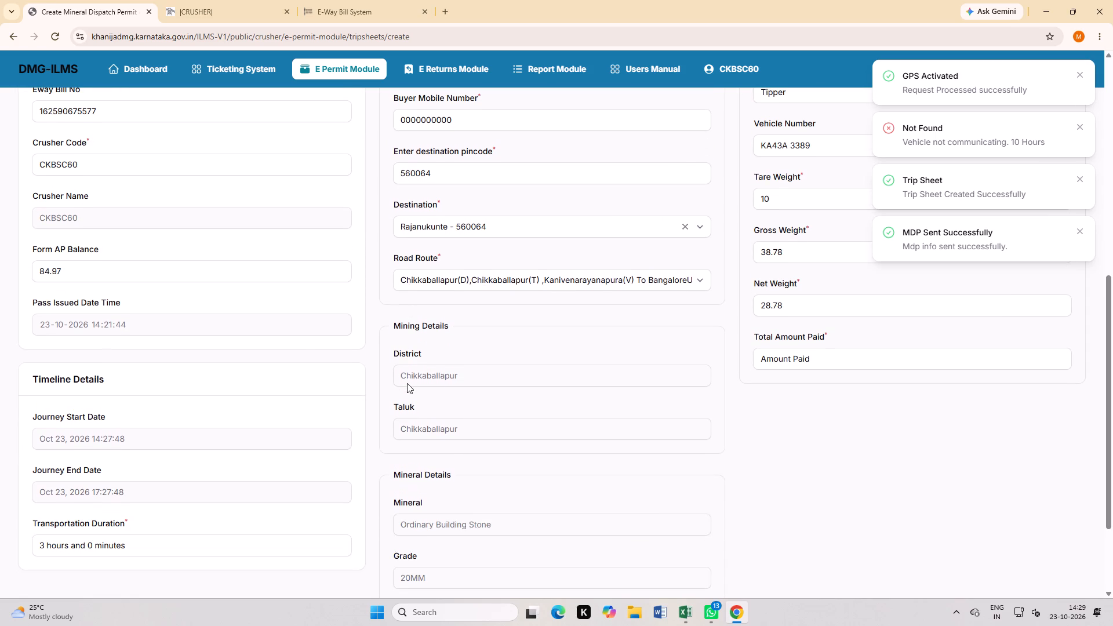
scroll(407, 383, down, 8)
scroll(272, 447, up, 7)
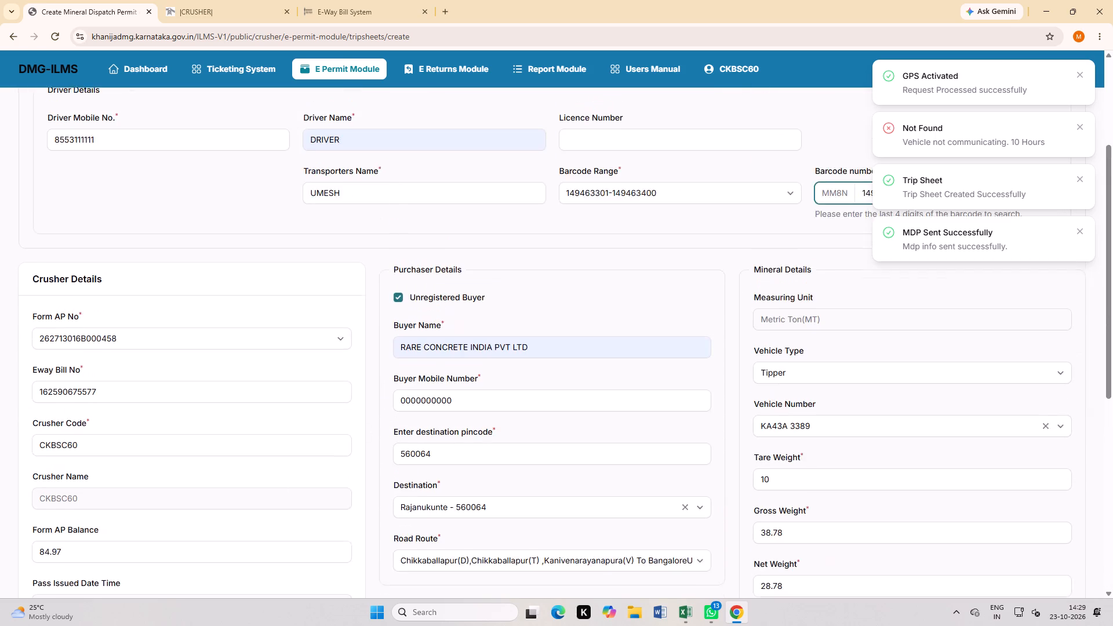
scroll(275, 442, up, 5)
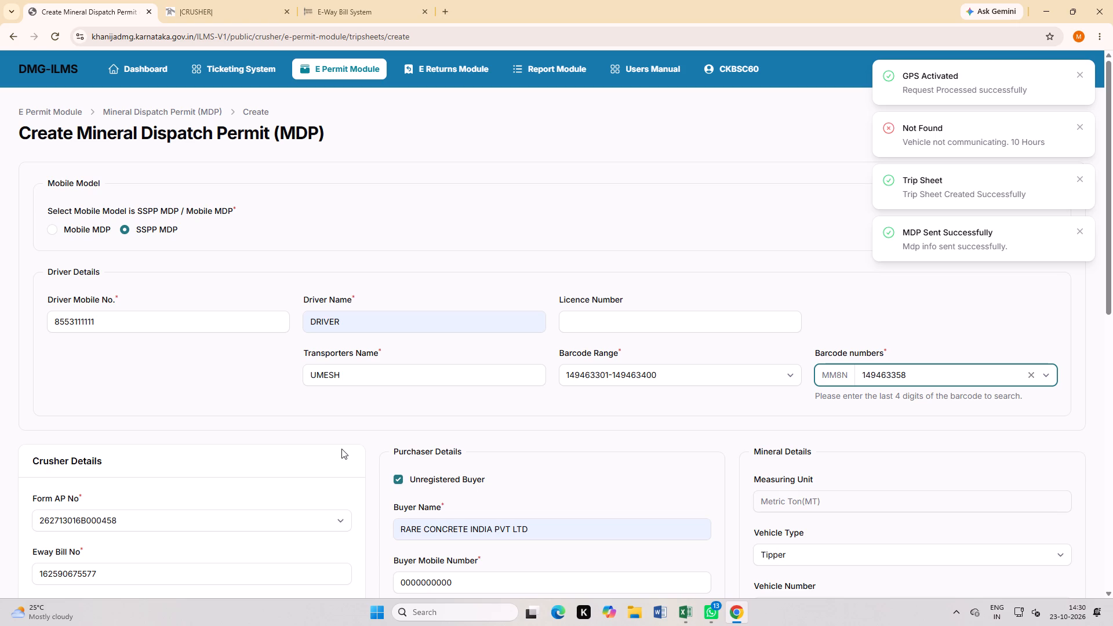
scroll(228, 501, down, 16)
scroll(242, 458, up, 3)
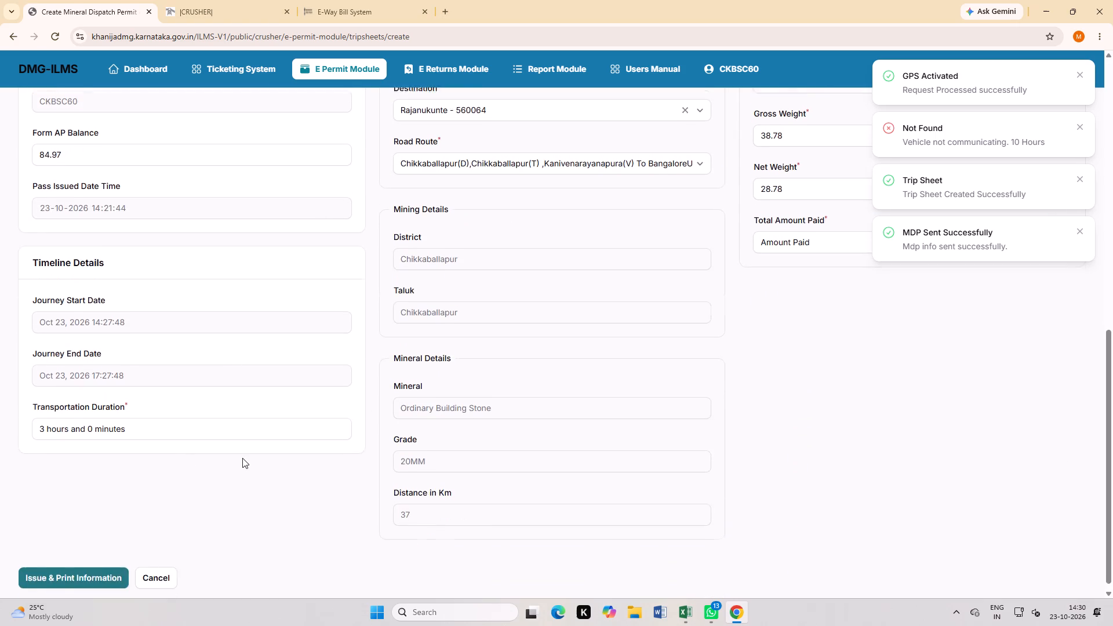
scroll(242, 458, up, 2)
scroll(153, 449, down, 2)
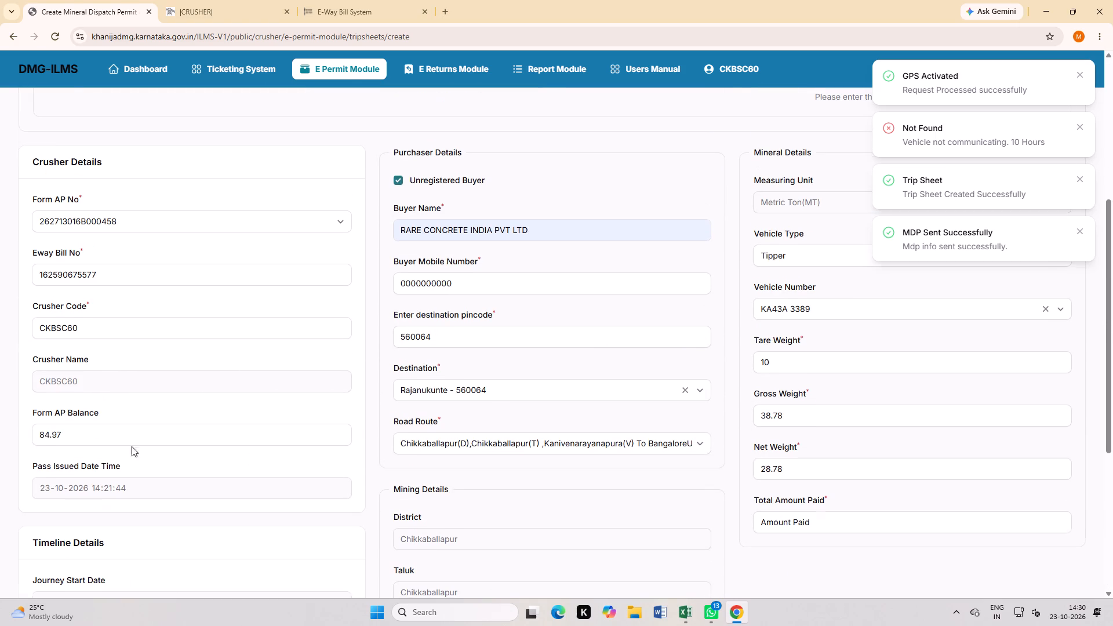
Issue the Mineral Dispatch Permit and print it in landscape layout.
scroll(132, 446, down, 10)
click(101, 566)
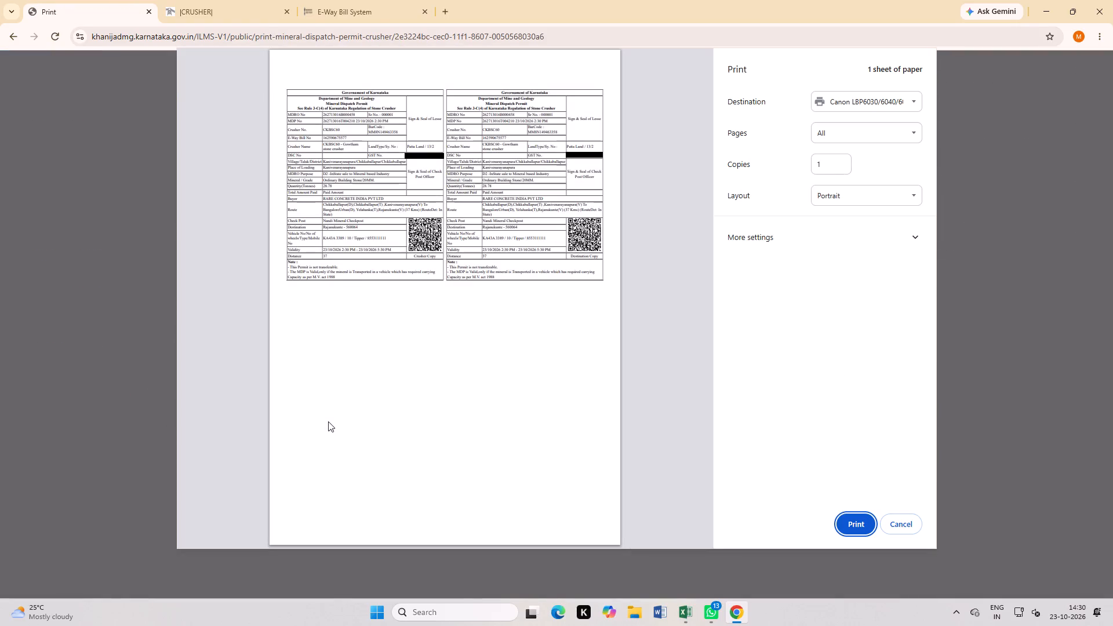
click(861, 190)
click(860, 224)
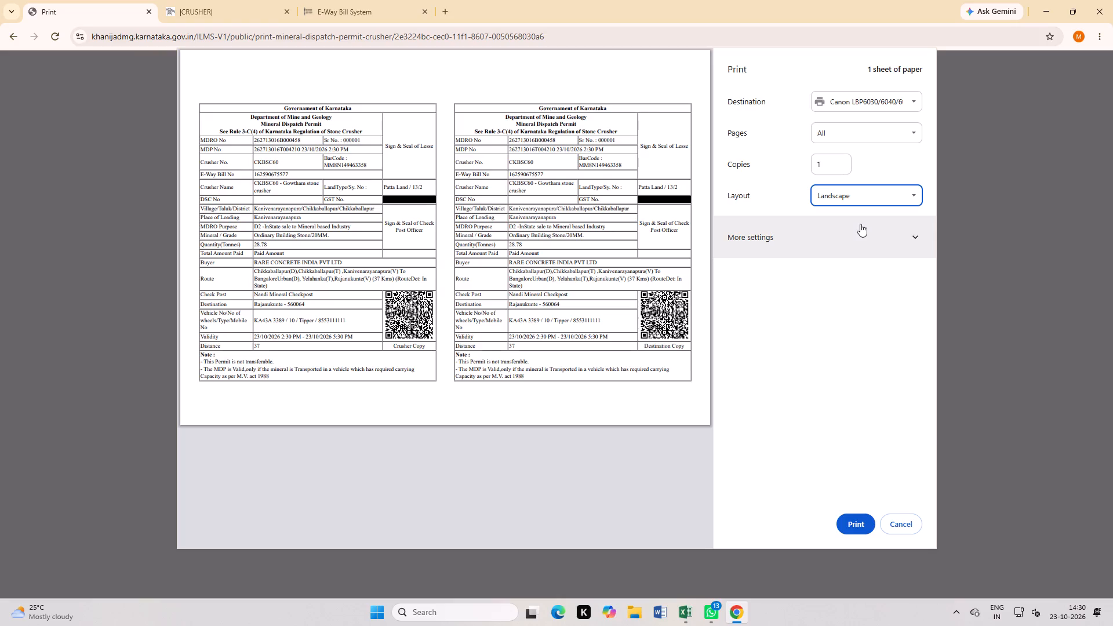
click(850, 520)
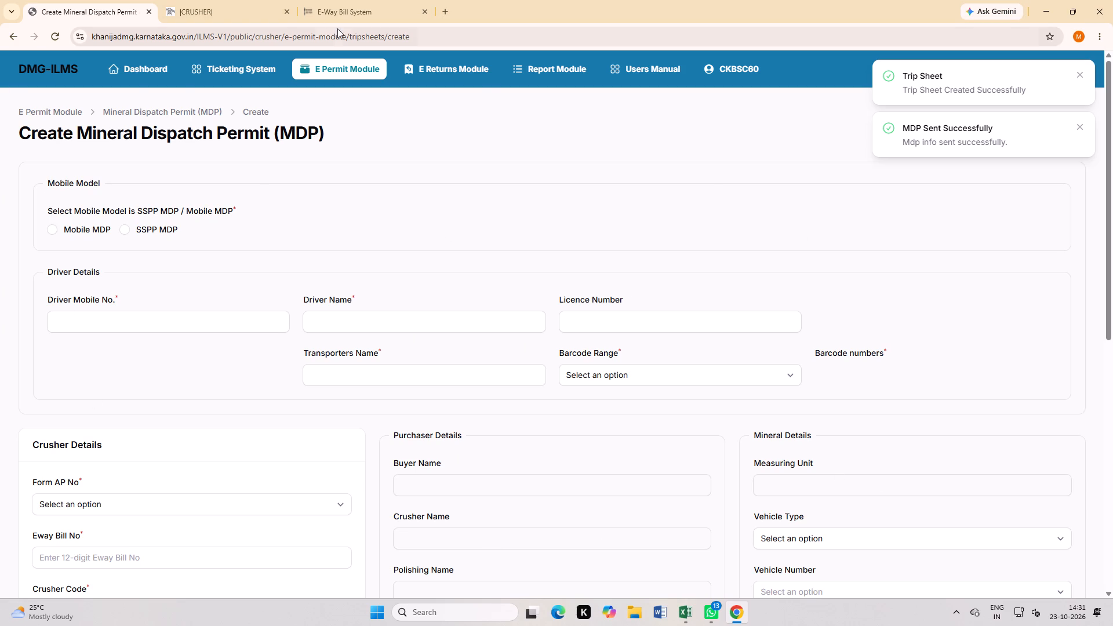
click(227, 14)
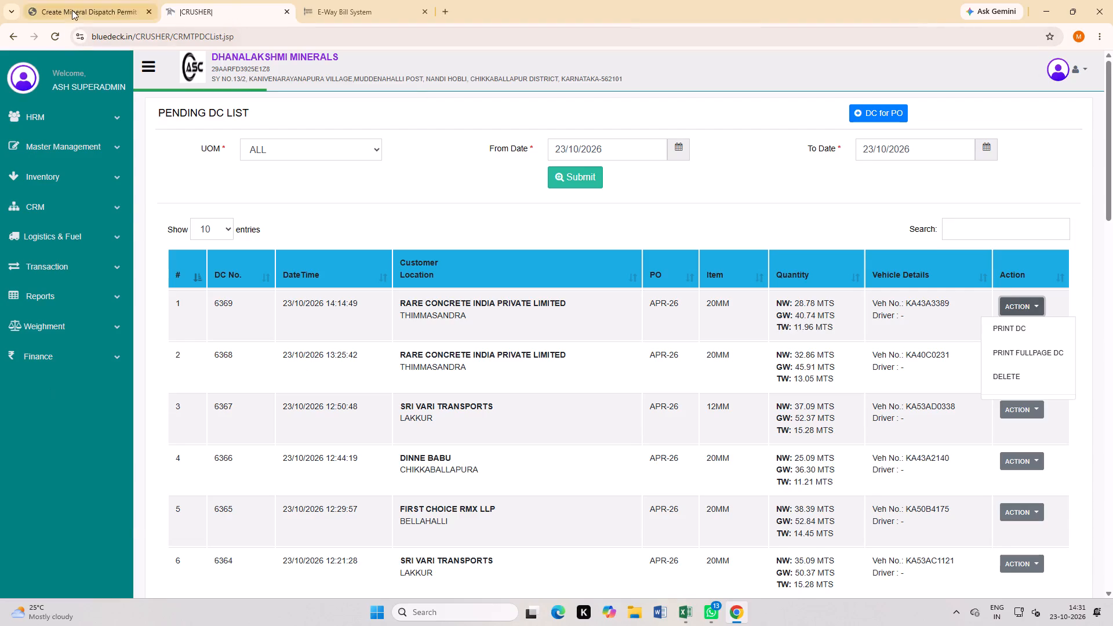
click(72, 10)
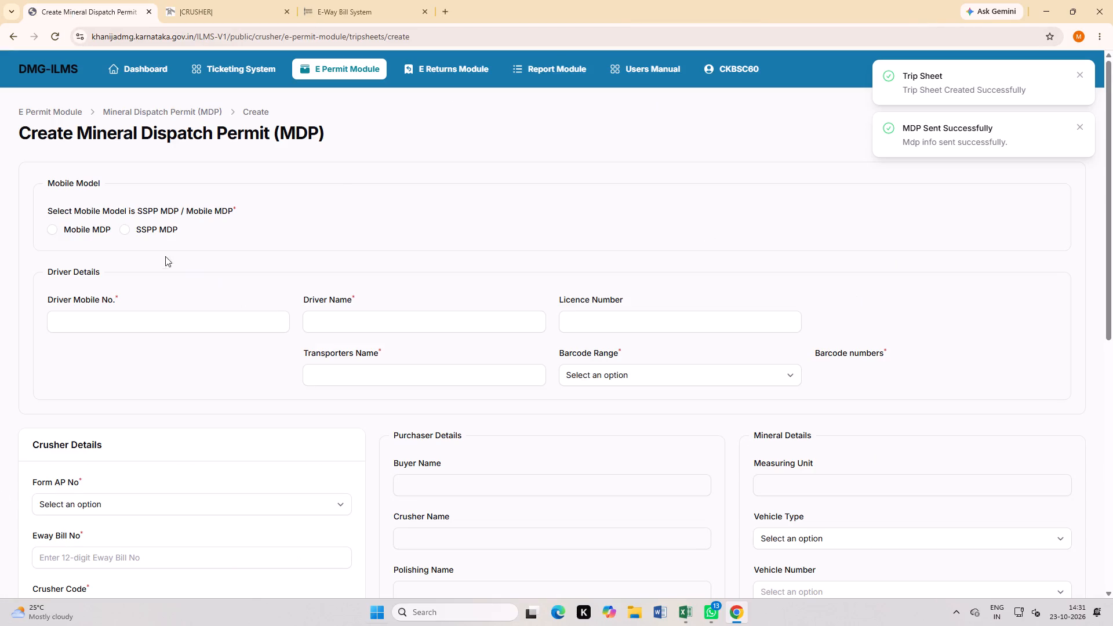
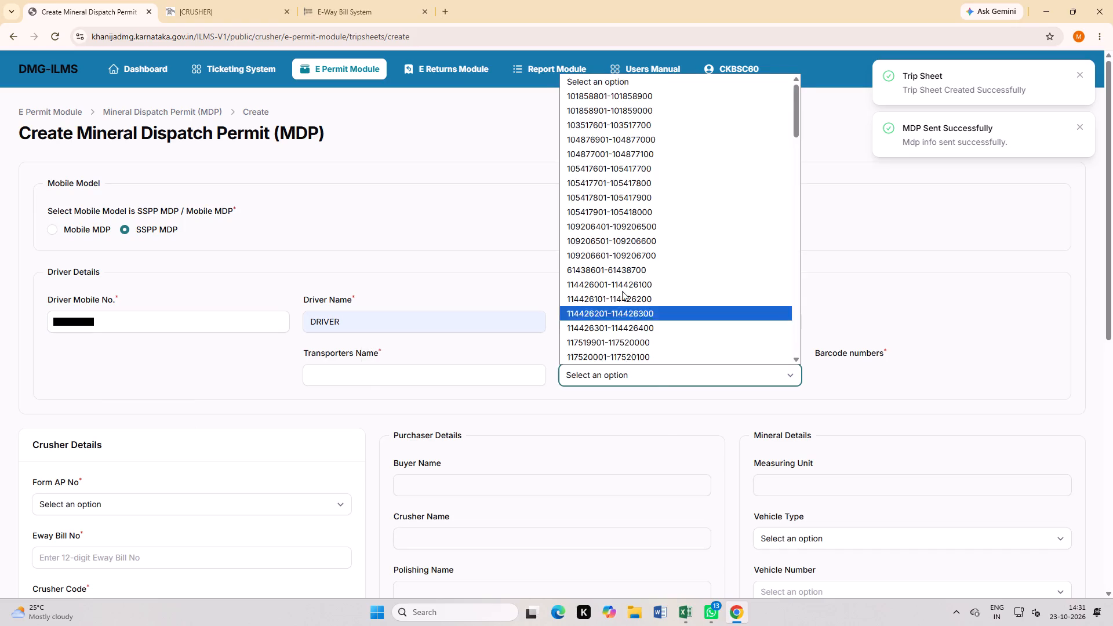
scroll(622, 291, down, 20)
scroll(622, 291, down, 7)
click(643, 341)
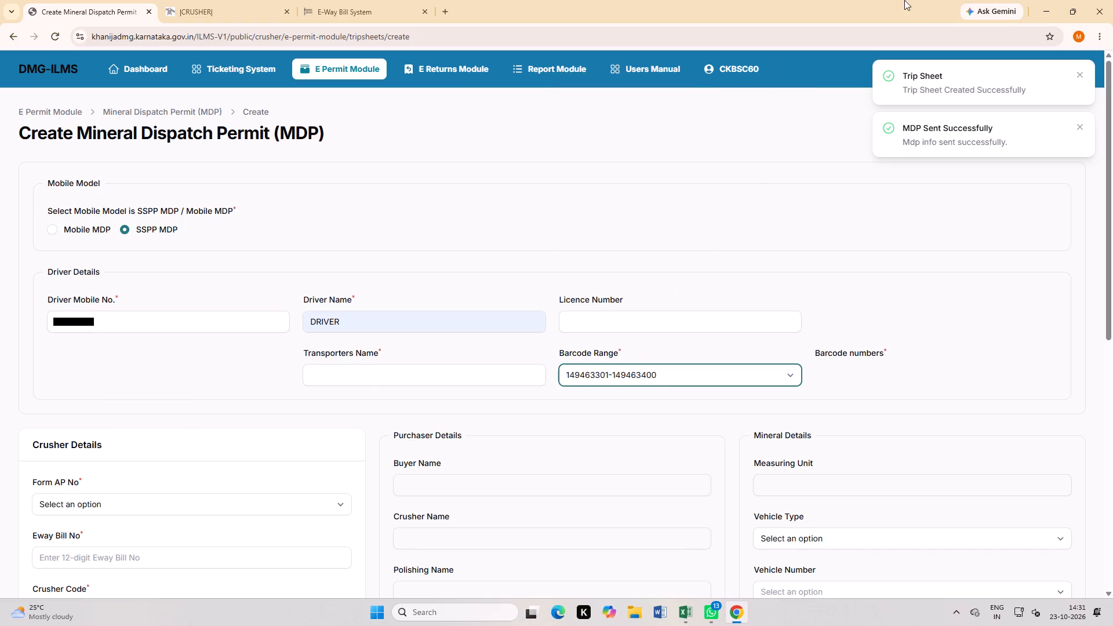
click(904, 371)
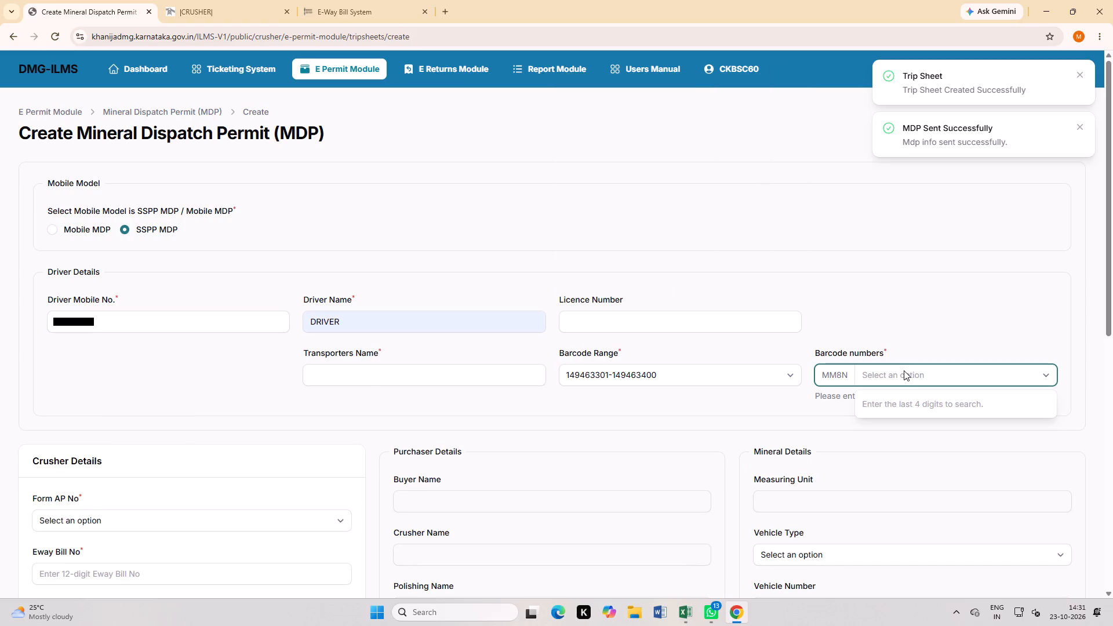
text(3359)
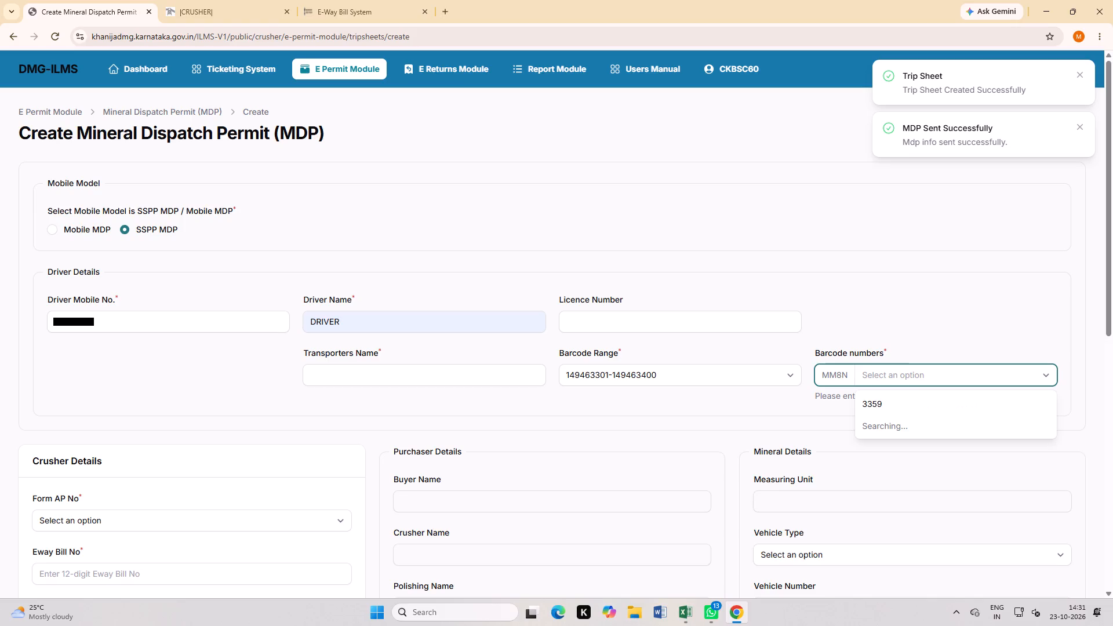
click(892, 429)
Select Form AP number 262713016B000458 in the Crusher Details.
scroll(821, 439, down, 2)
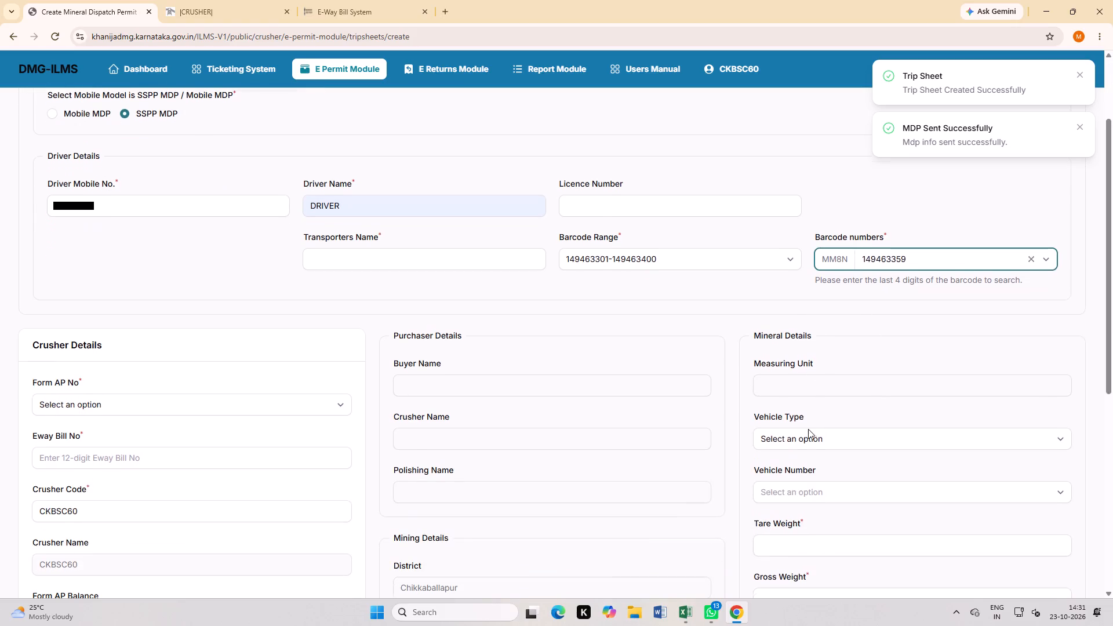
click(187, 402)
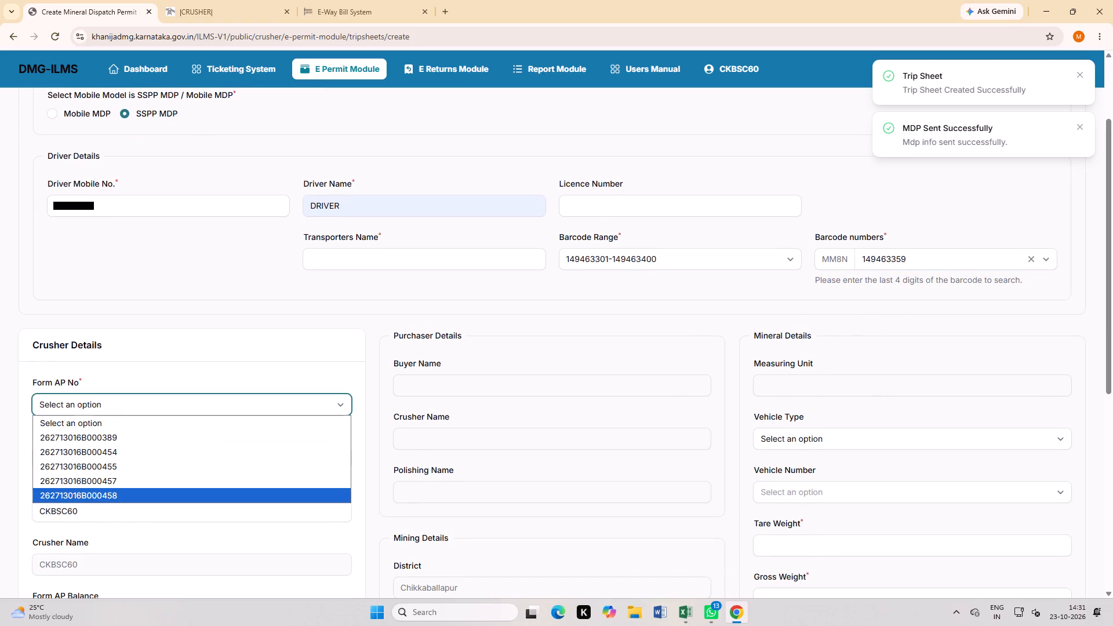
click(104, 494)
scroll(377, 434, down, 3)
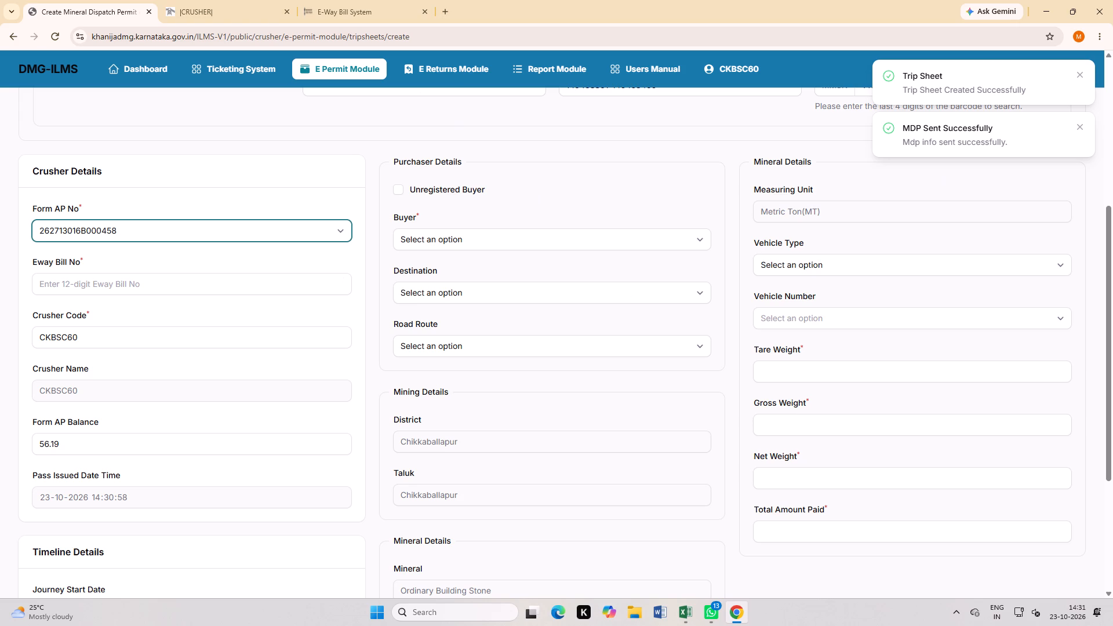
click(864, 268)
click(809, 340)
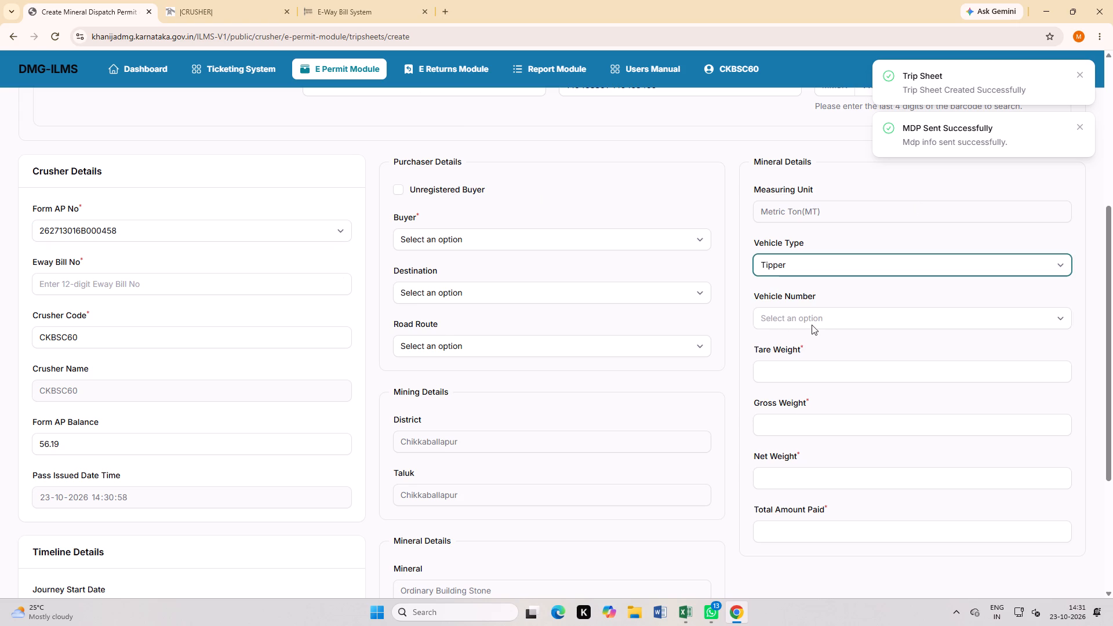
click(812, 323)
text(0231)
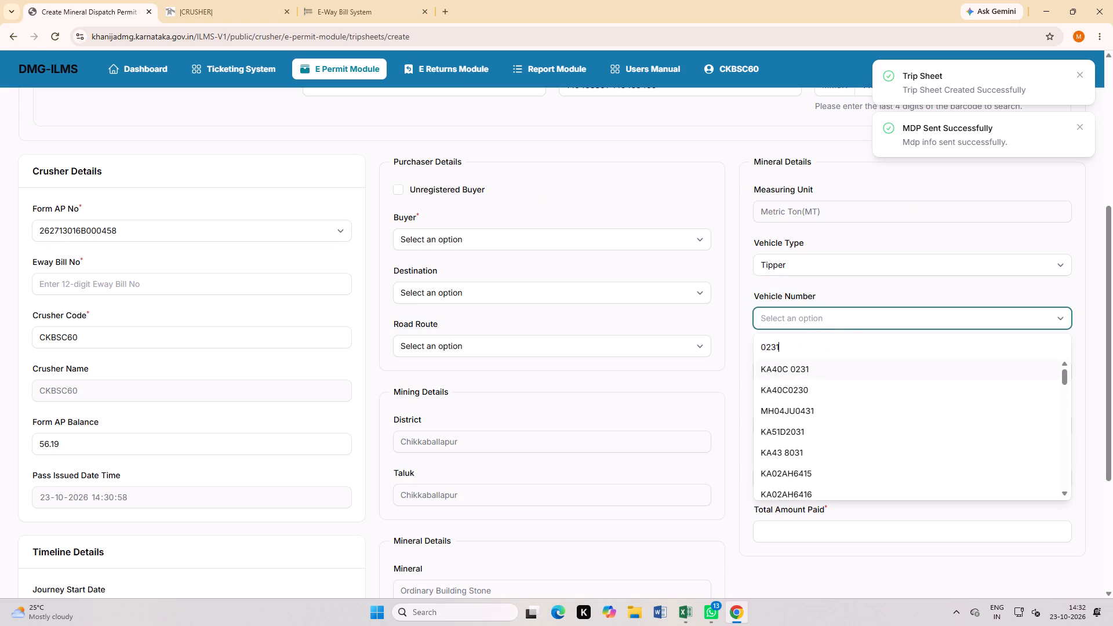
click(812, 373)
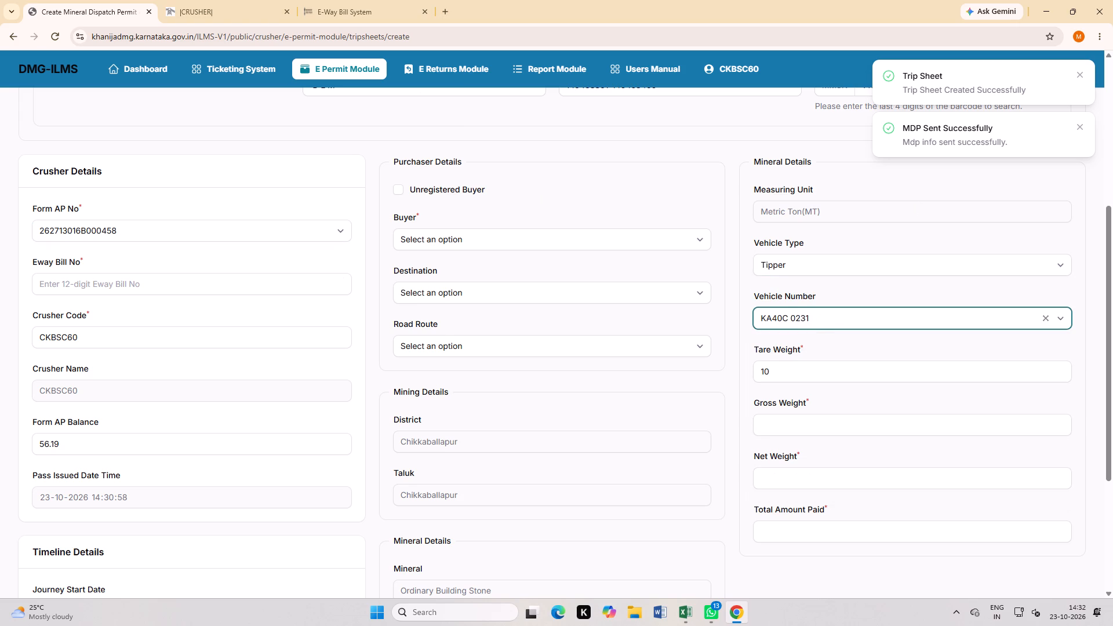
scroll(187, 371, down, 1)
click(787, 366)
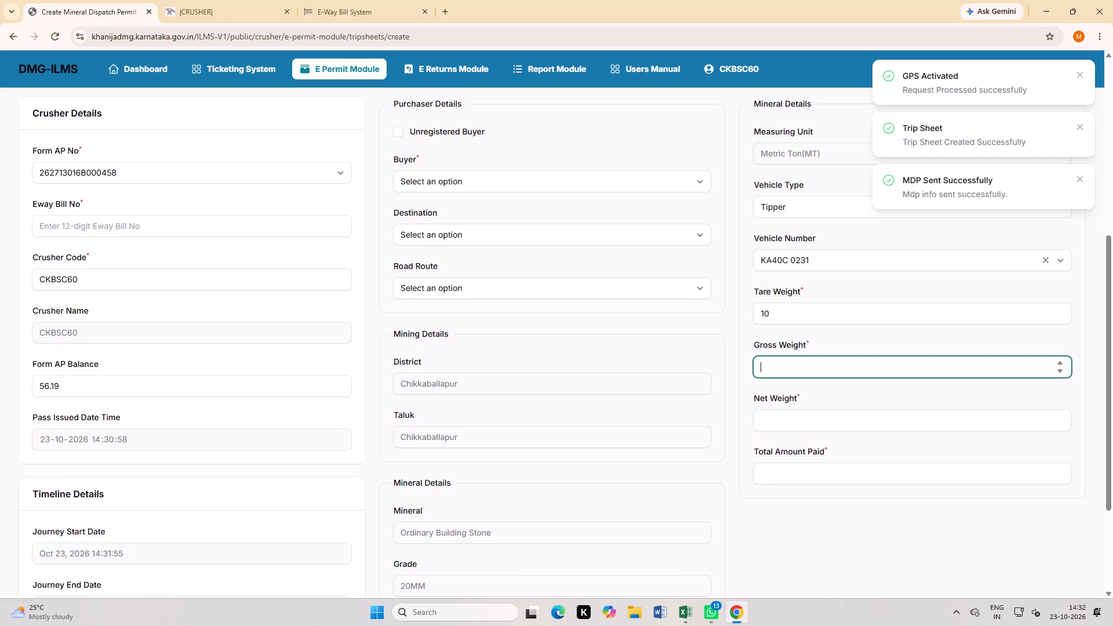
Mark the purchaser as an unregistered buyer, set the buyer name to RARE CONCRETE INDIA PVT LTD and enter the buyer's mobile number.
scroll(653, 332, up, 4)
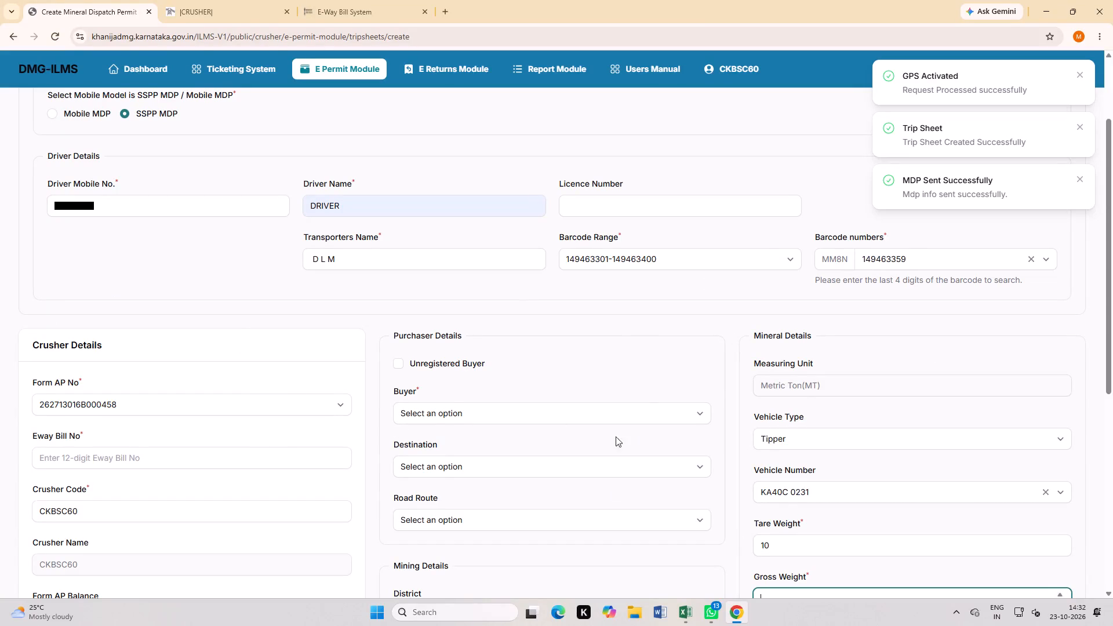
click(529, 417)
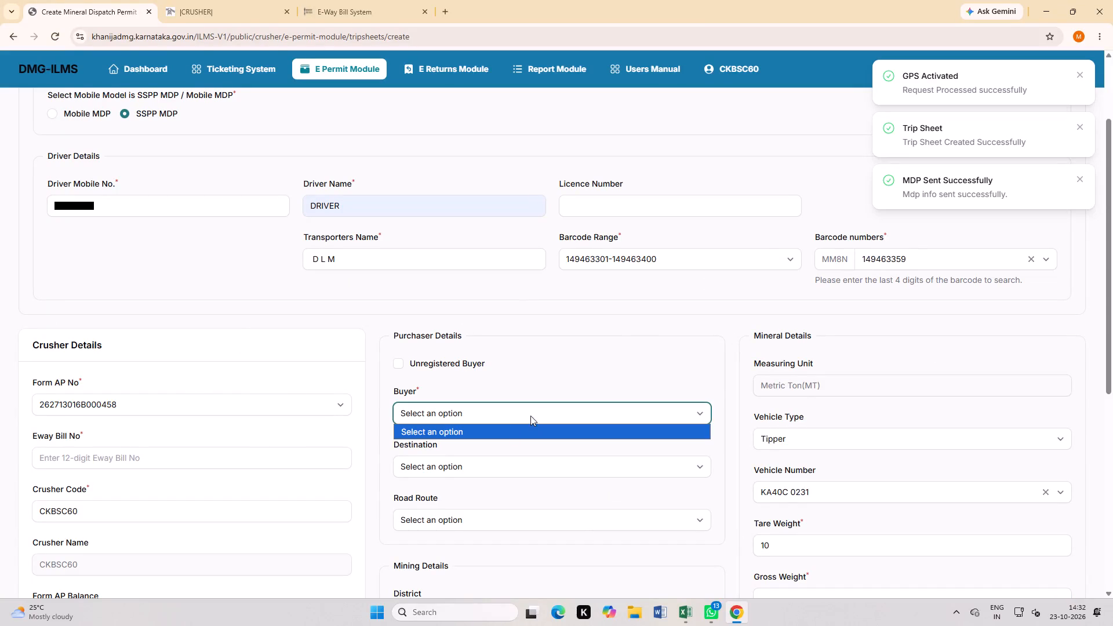
click(398, 366)
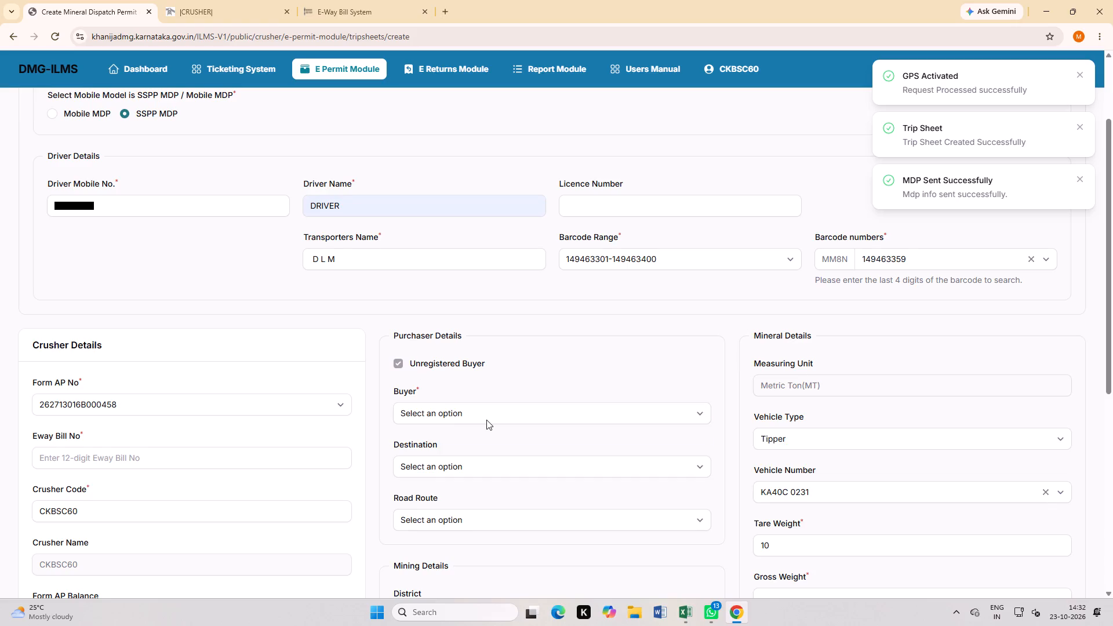
click(486, 420)
click(488, 416)
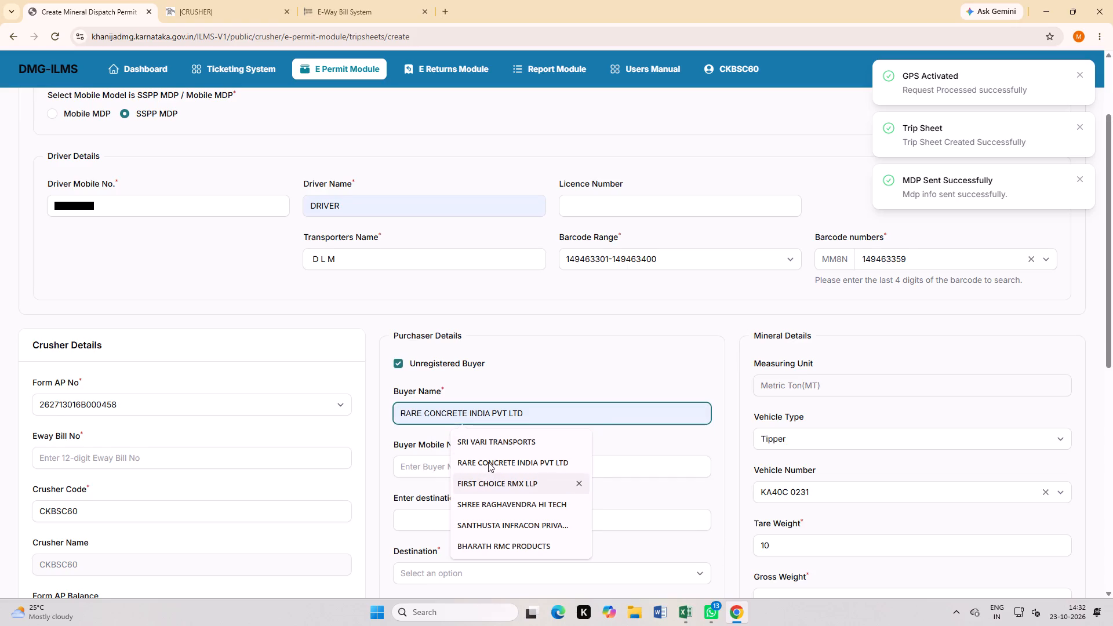
click(488, 462)
click(463, 464)
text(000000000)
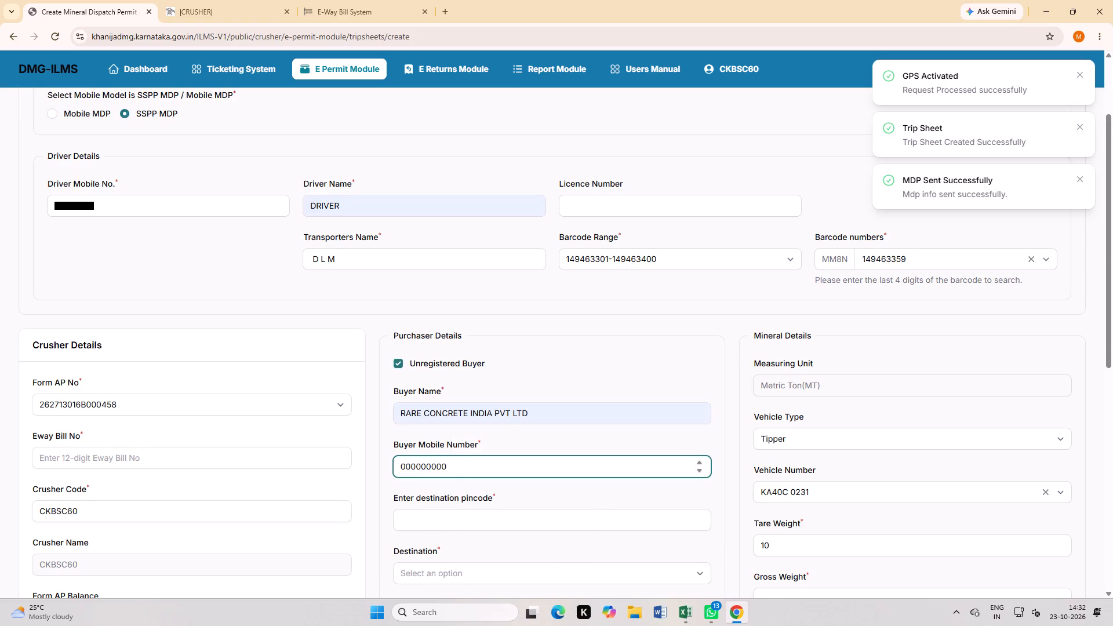
click(533, 496)
Set the gross weight to 42.86 metric tons in the Mineral Details.
scroll(834, 505, down, 2)
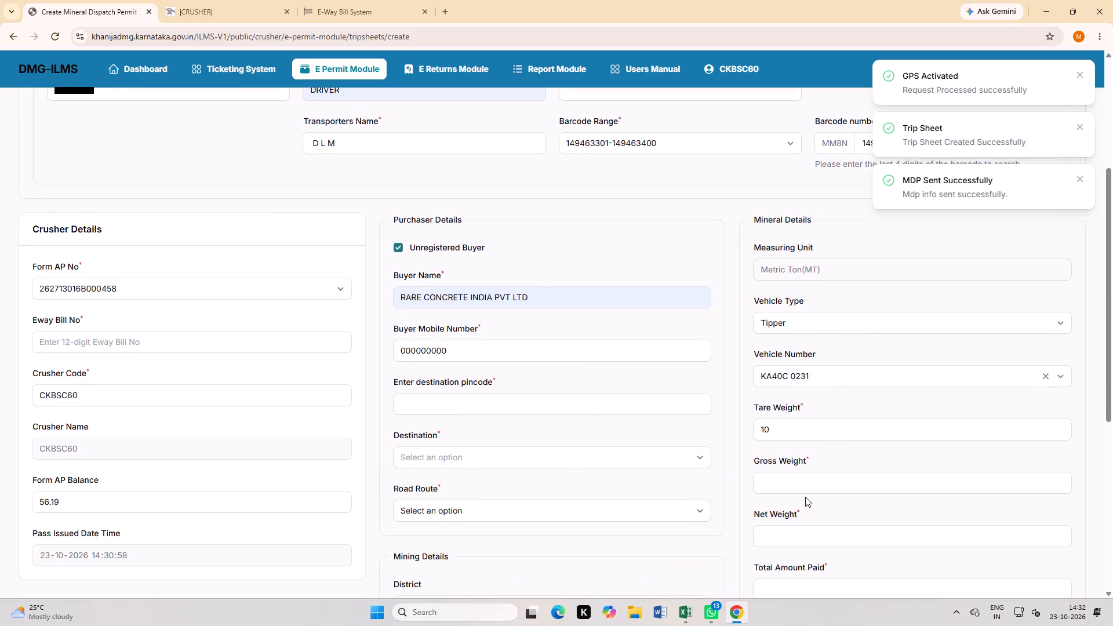
click(796, 482)
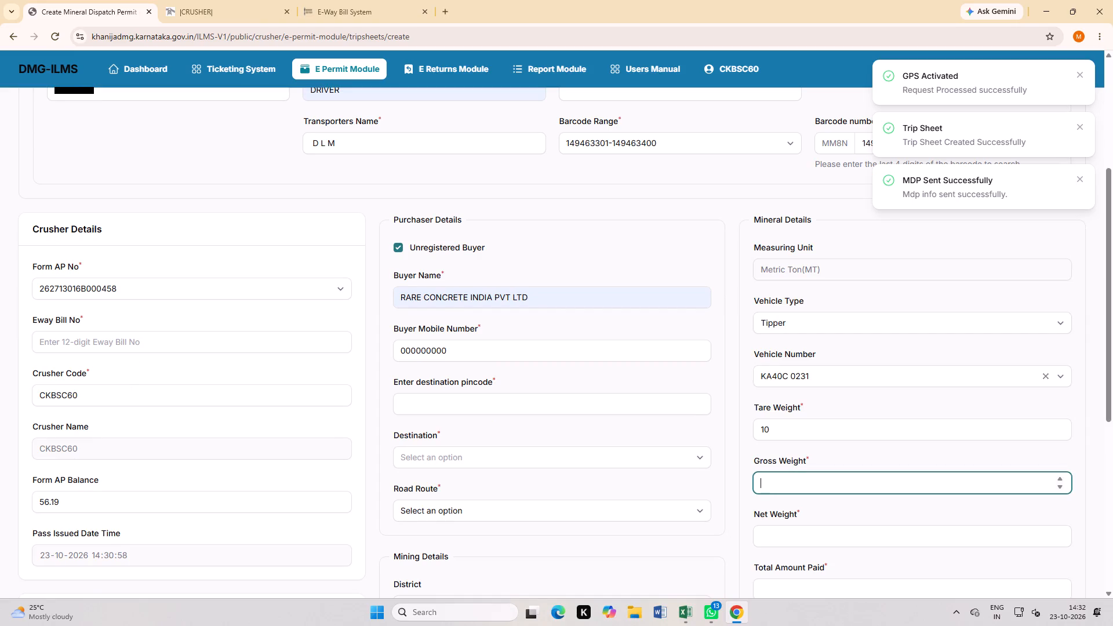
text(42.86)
click(935, 521)
scroll(869, 492, down, 3)
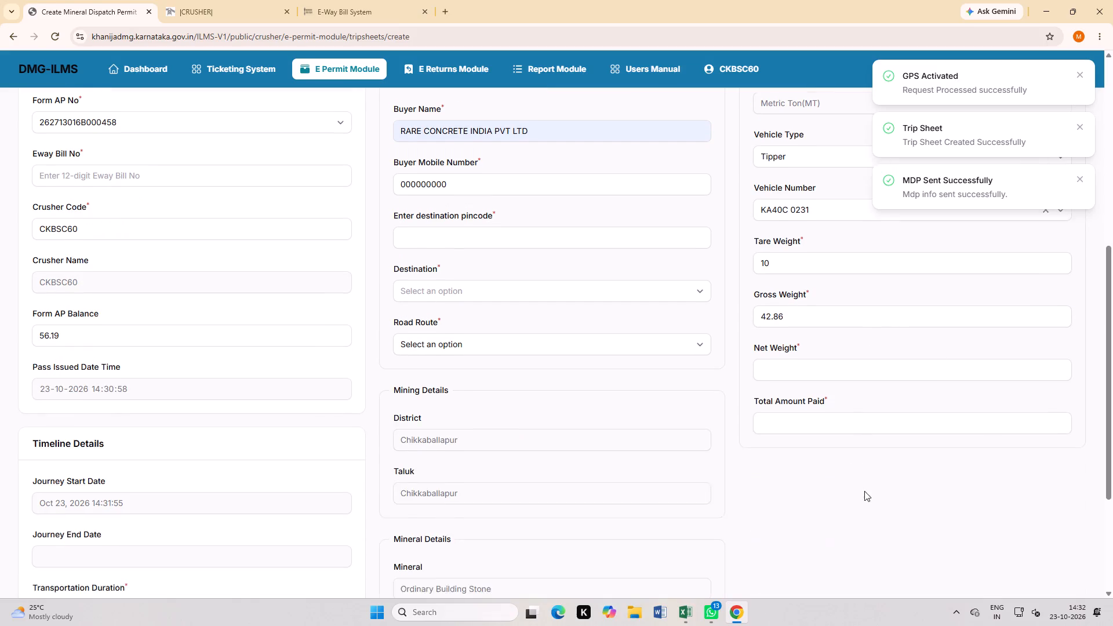
click(428, 231)
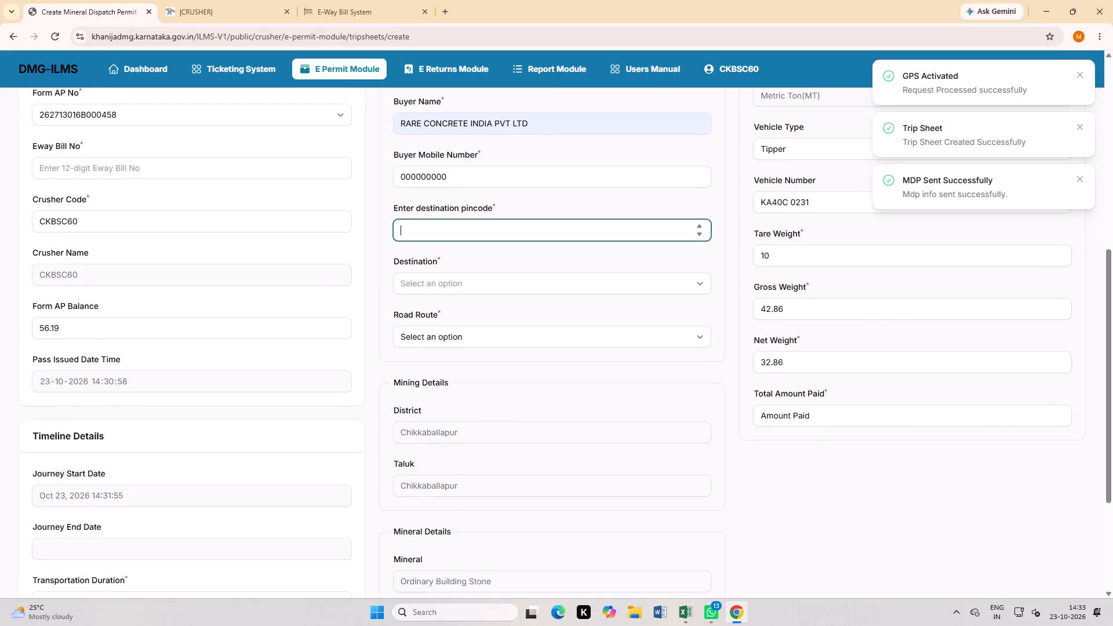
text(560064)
click(478, 252)
click(464, 285)
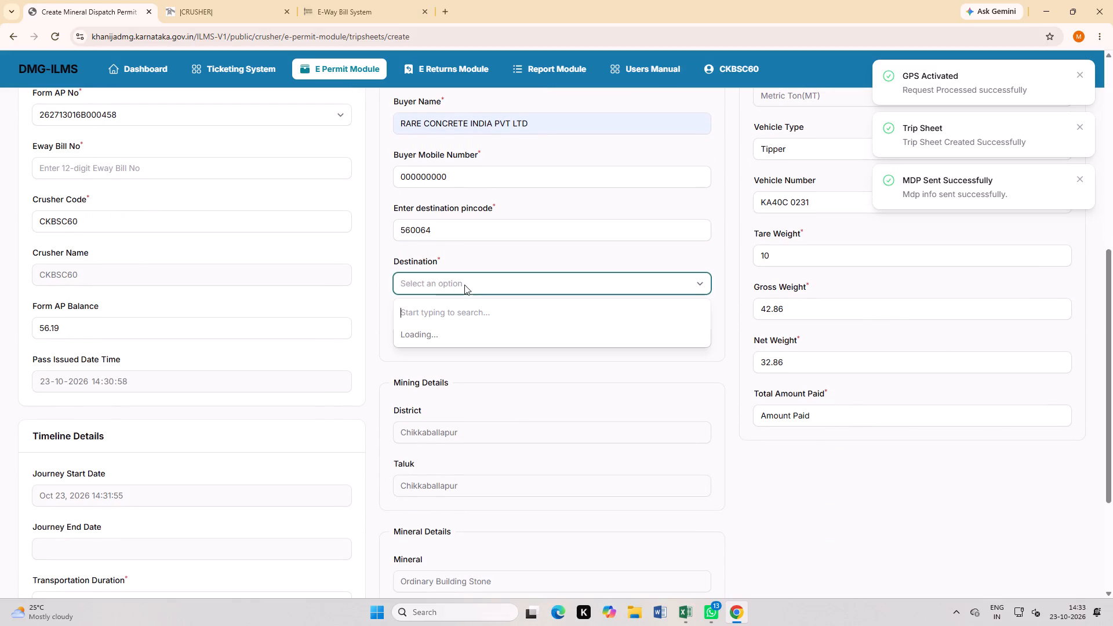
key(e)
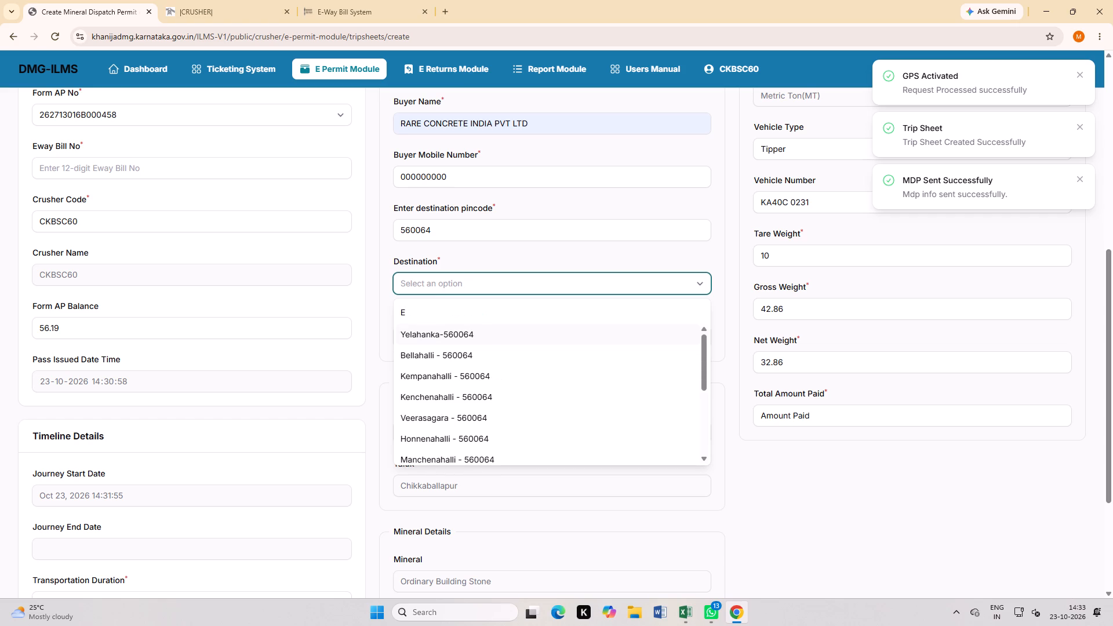
key(BackSpace)
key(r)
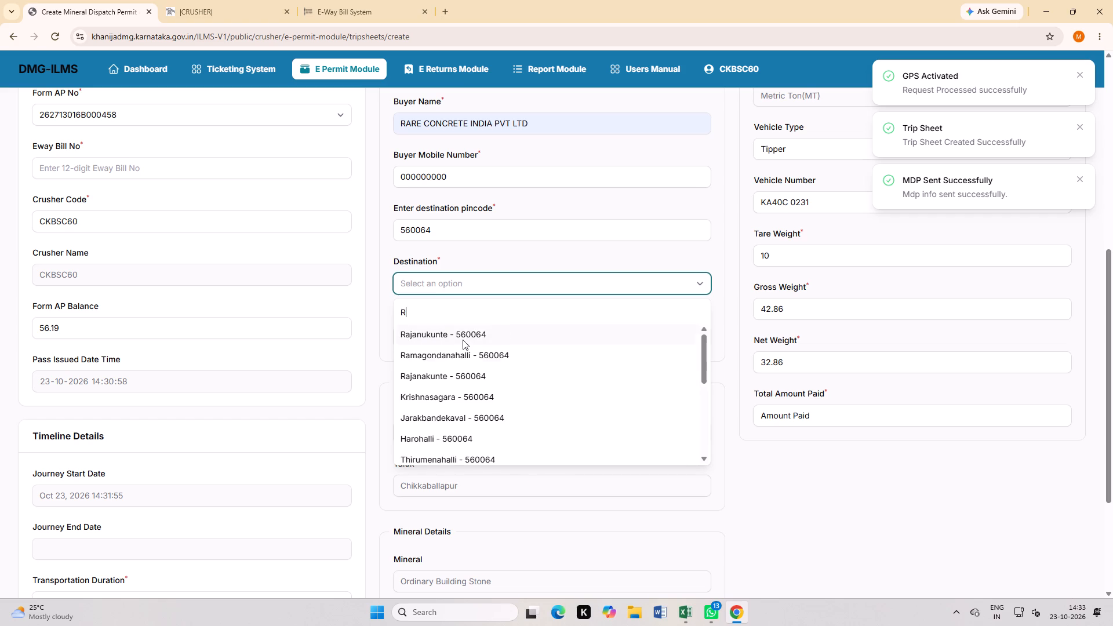
click(463, 339)
click(466, 339)
click(465, 341)
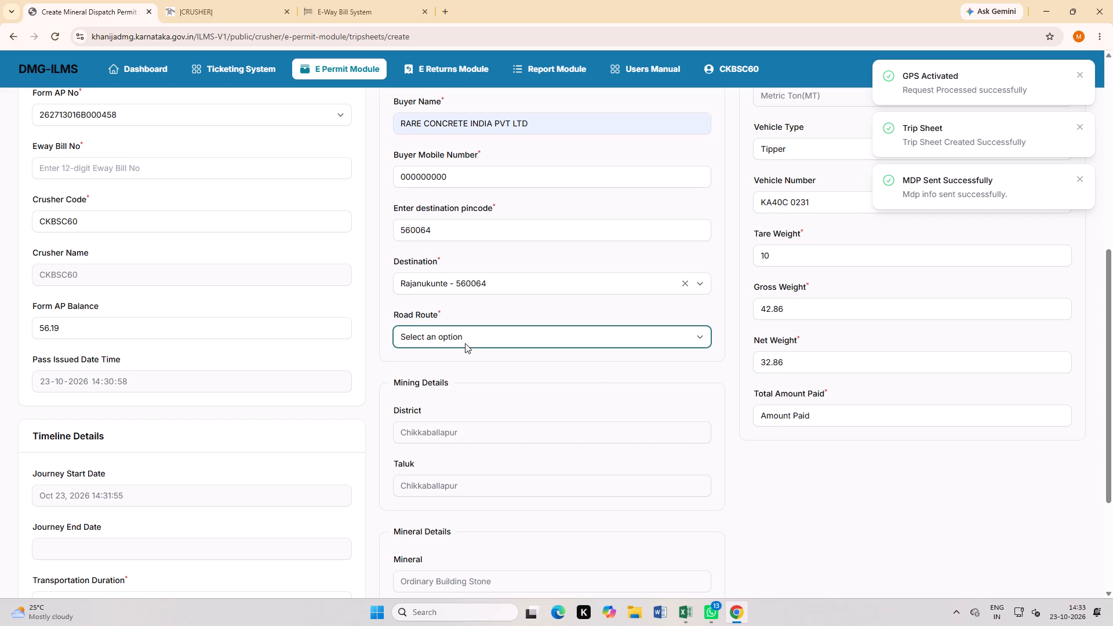
click(465, 343)
click(467, 363)
scroll(471, 408, down, 1)
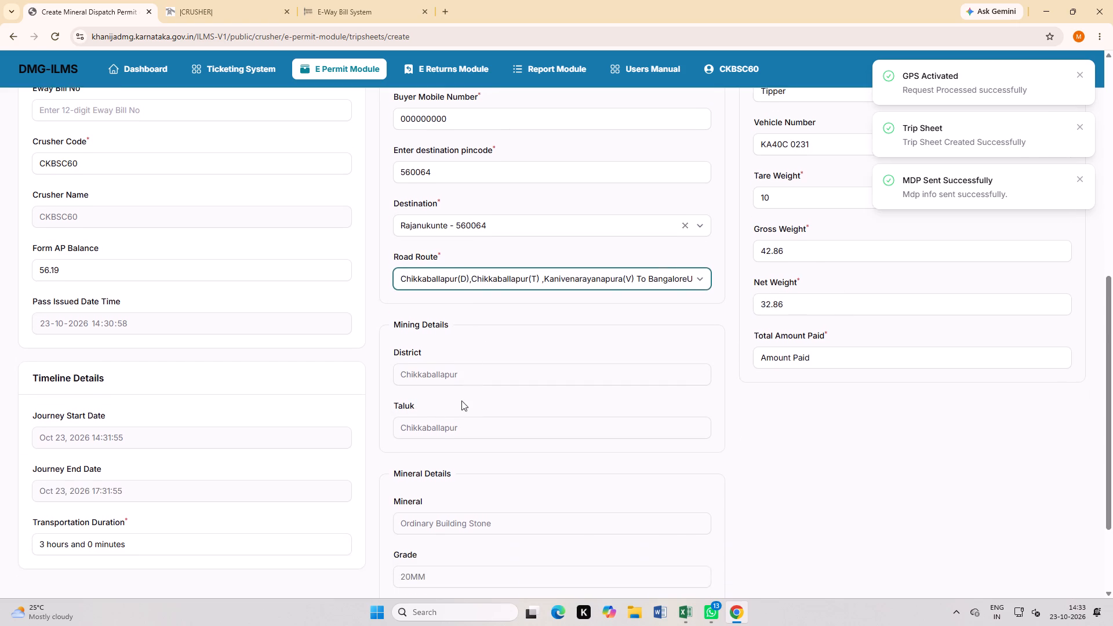
scroll(451, 401, down, 3)
scroll(248, 401, up, 4)
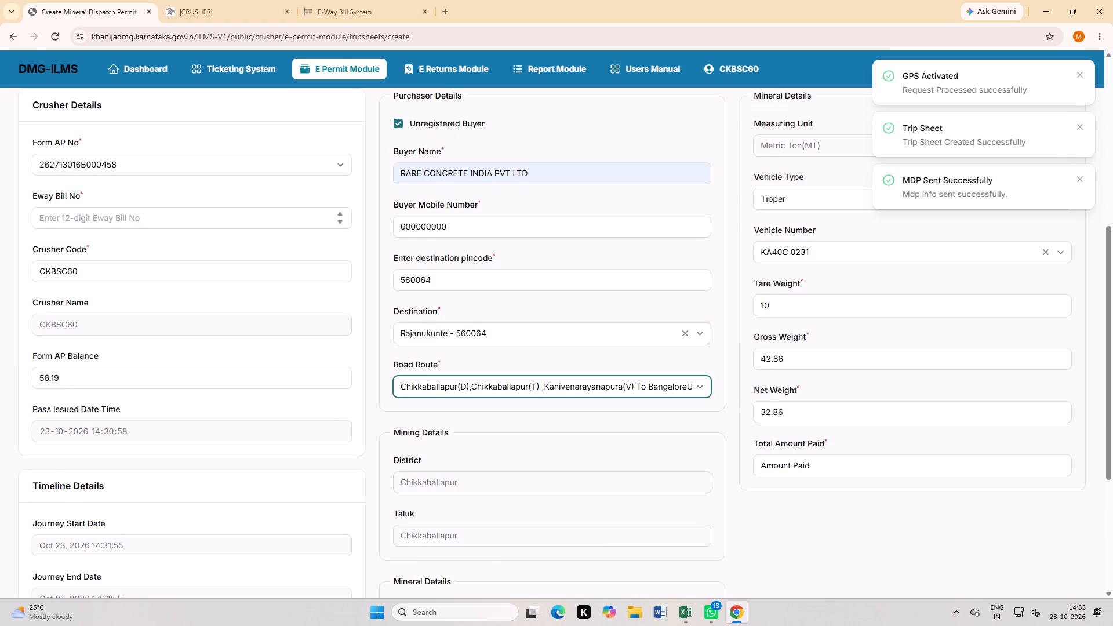
click(132, 216)
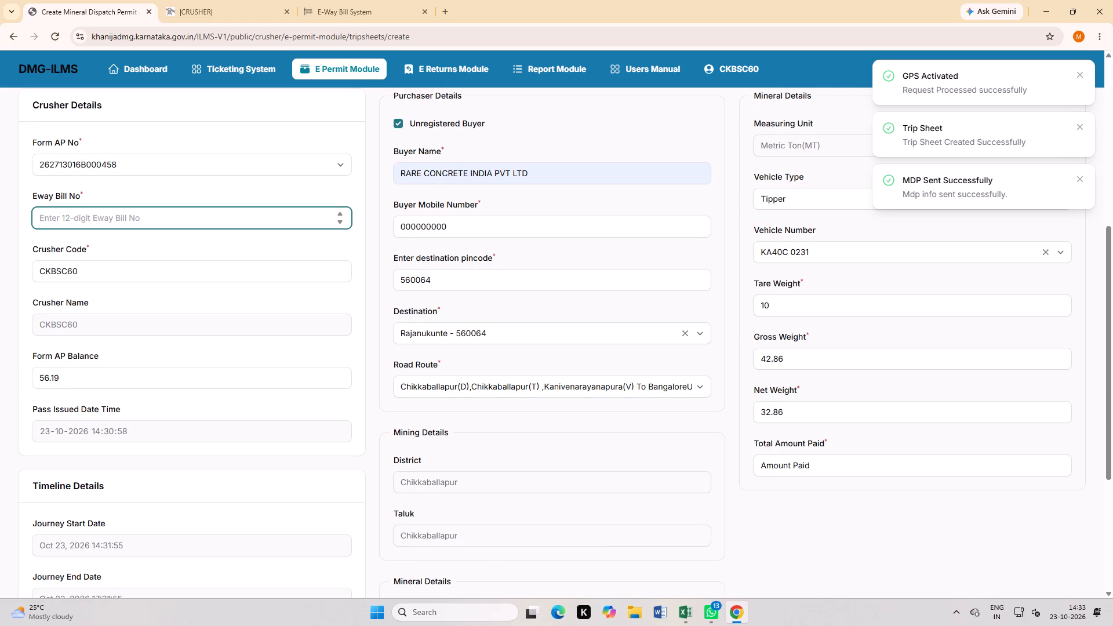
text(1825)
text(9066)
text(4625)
click(143, 238)
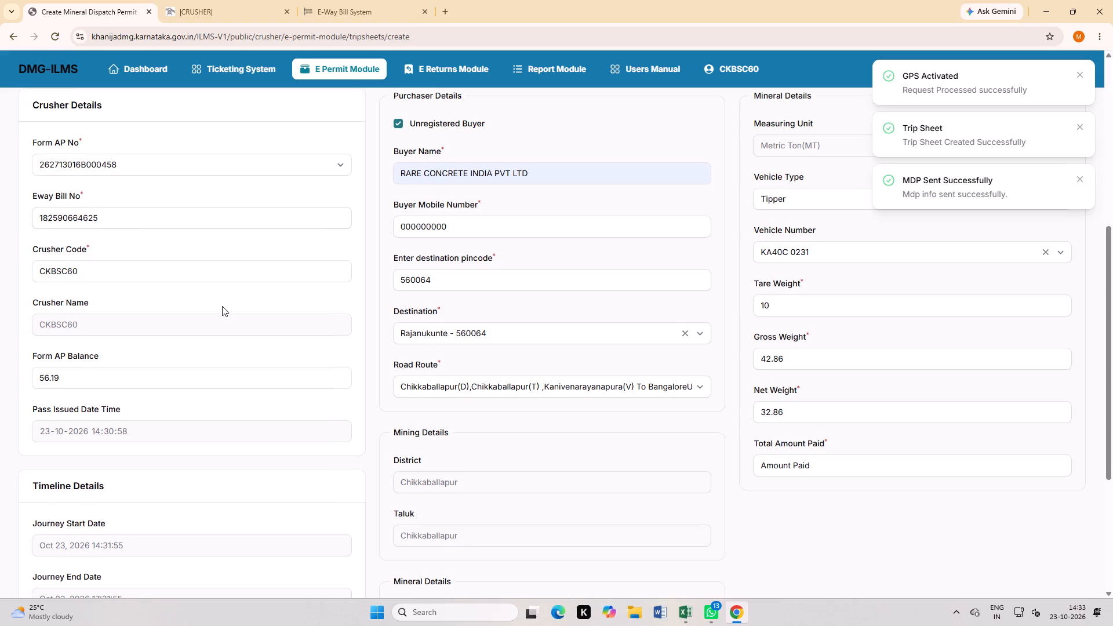
Review the completed permit form, including the driver, crusher, purchaser, mineral and timeline details, before issuing it.
scroll(222, 306, up, 4)
scroll(289, 350, up, 4)
scroll(330, 350, down, 10)
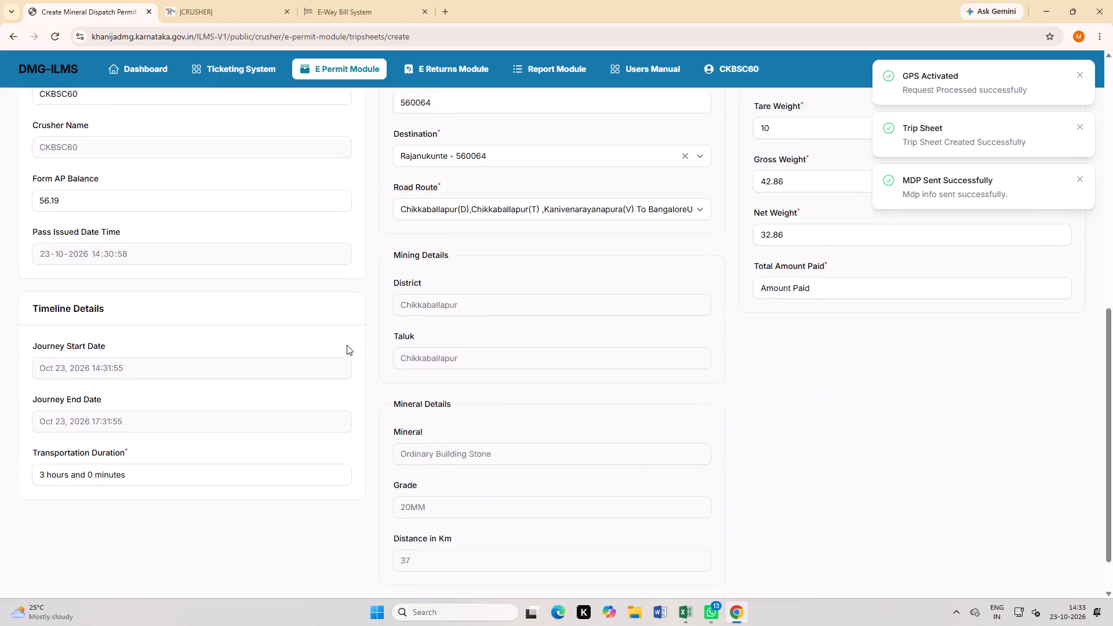
scroll(347, 345, down, 7)
scroll(233, 331, up, 1)
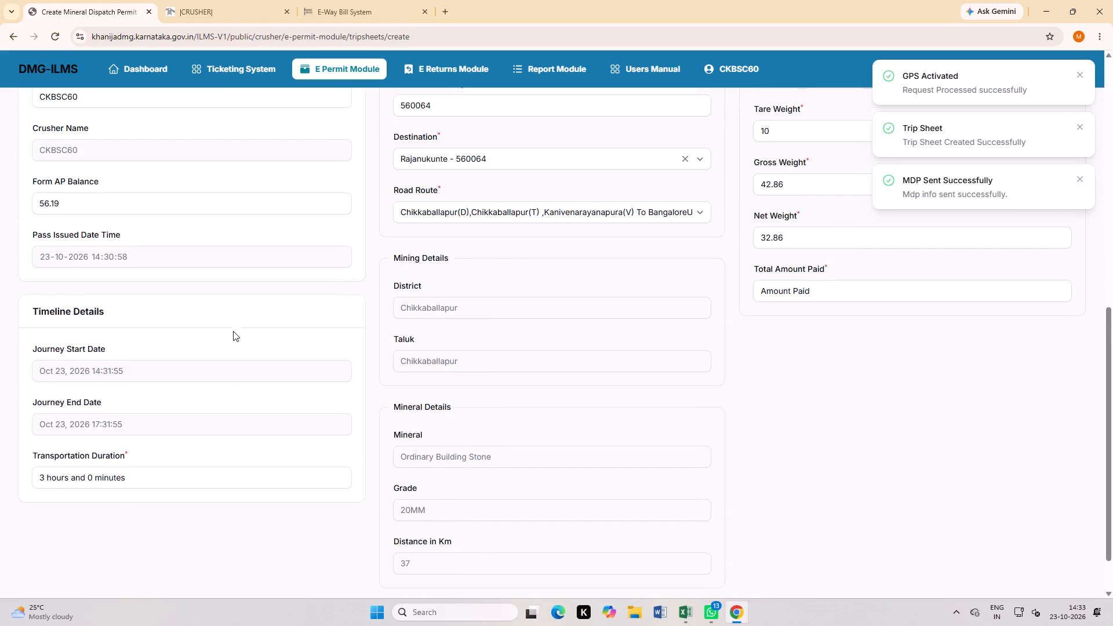
scroll(233, 331, up, 7)
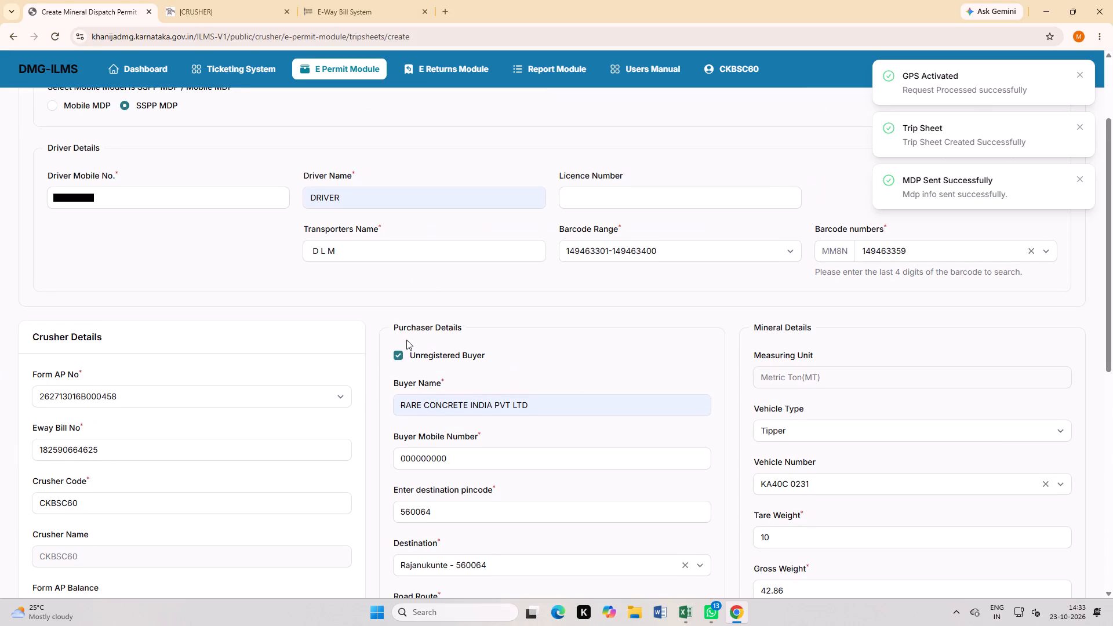
scroll(406, 340, down, 1)
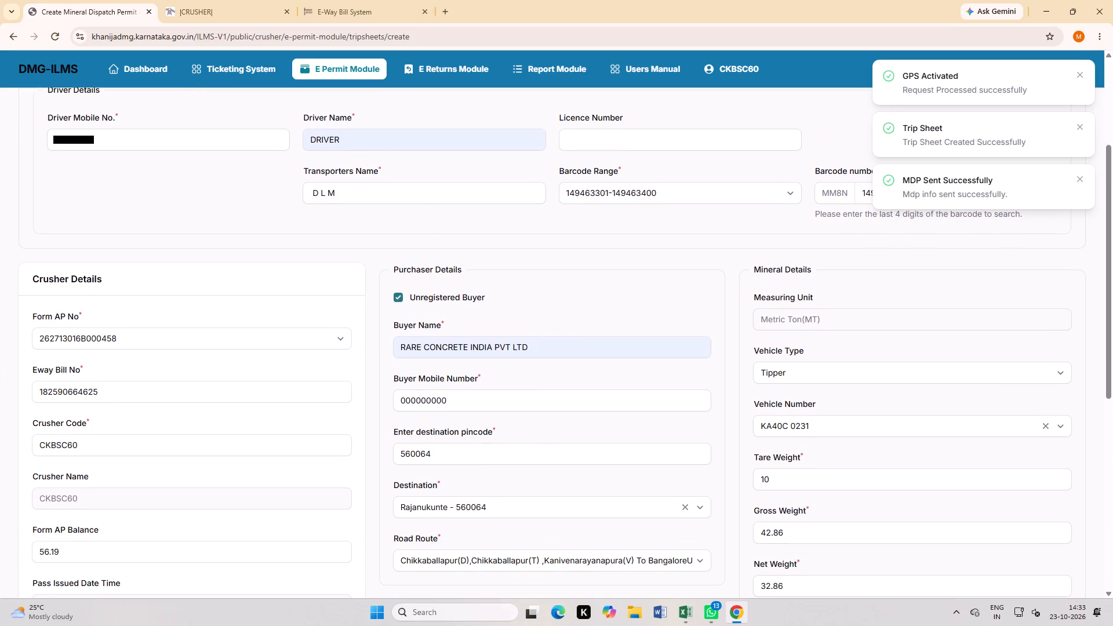
scroll(406, 339, down, 18)
click(94, 566)
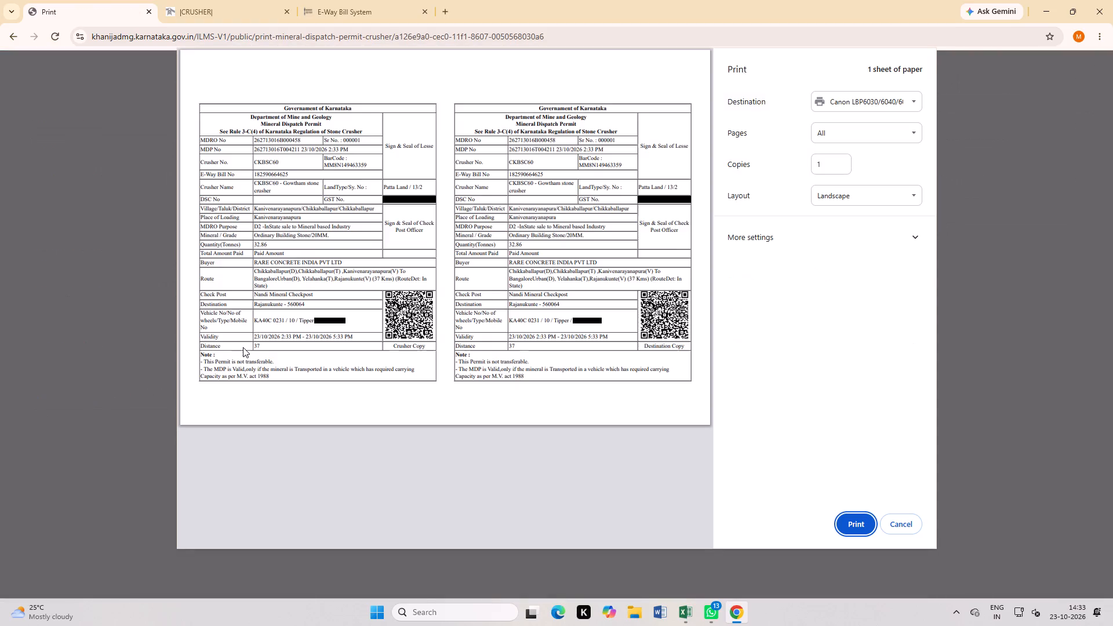
click(856, 521)
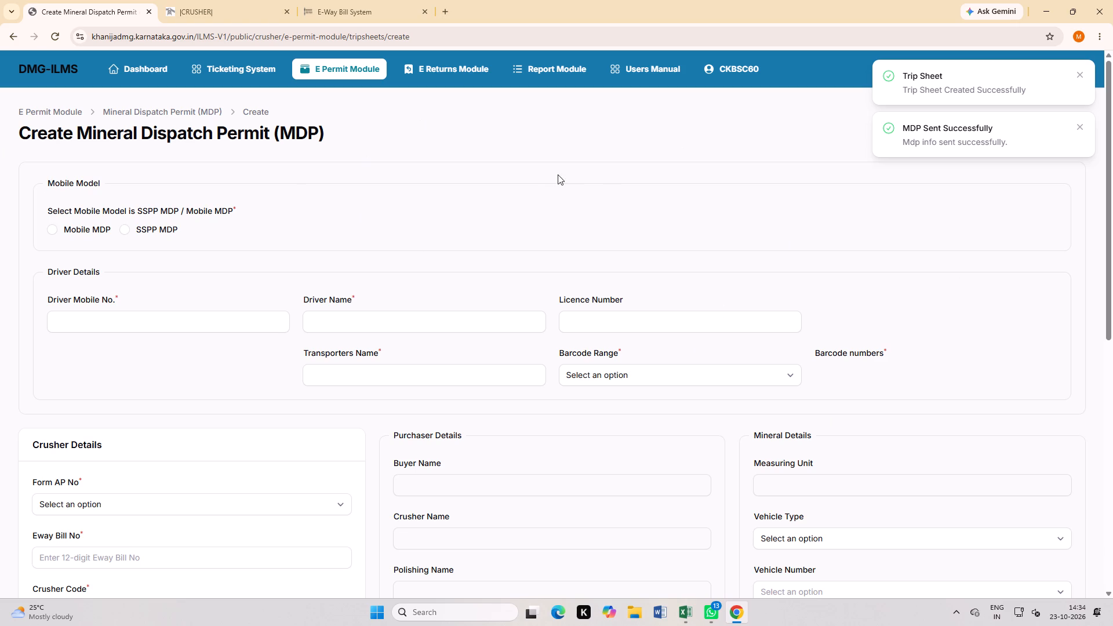
Switch to the E-Way Bill System and open a new e-way bill entry form.
scroll(554, 174, up, 3)
click(217, 9)
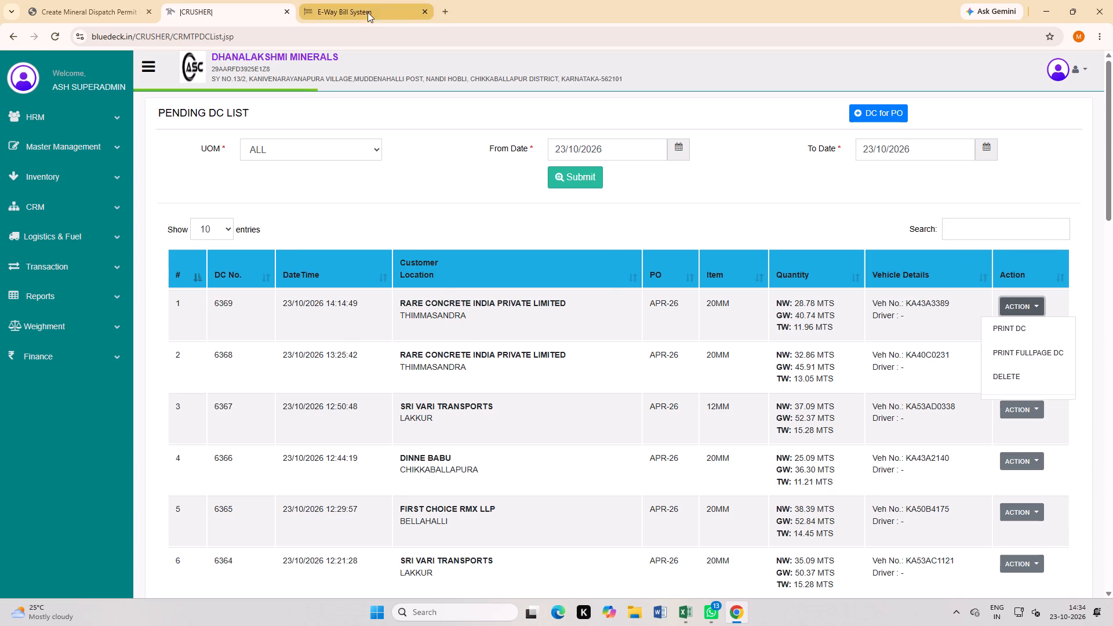
click(364, 10)
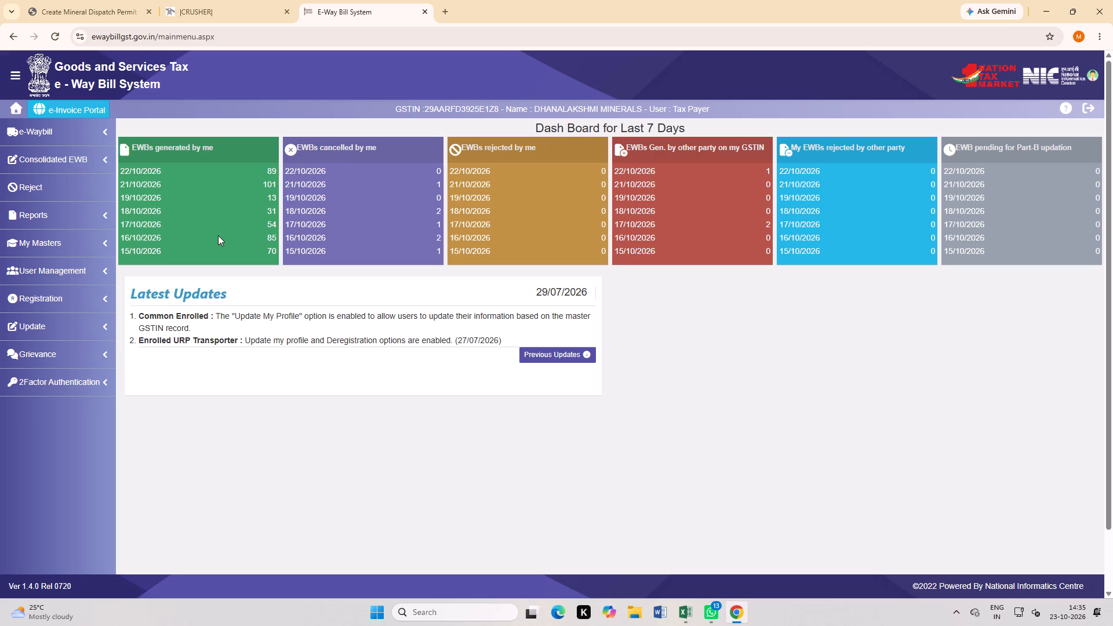
click(57, 134)
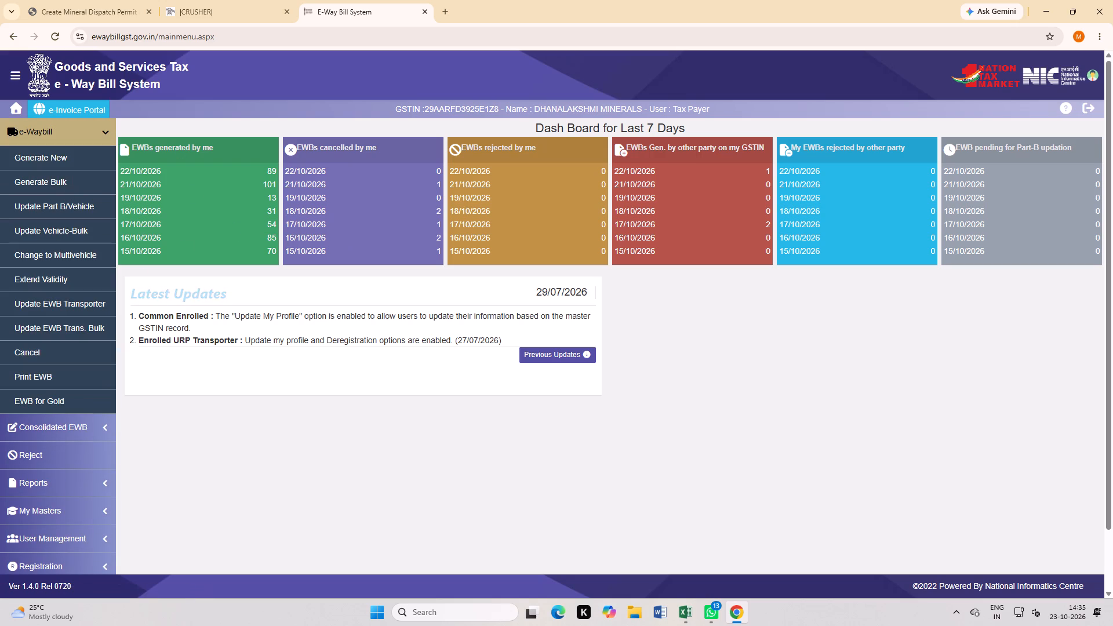
click(68, 155)
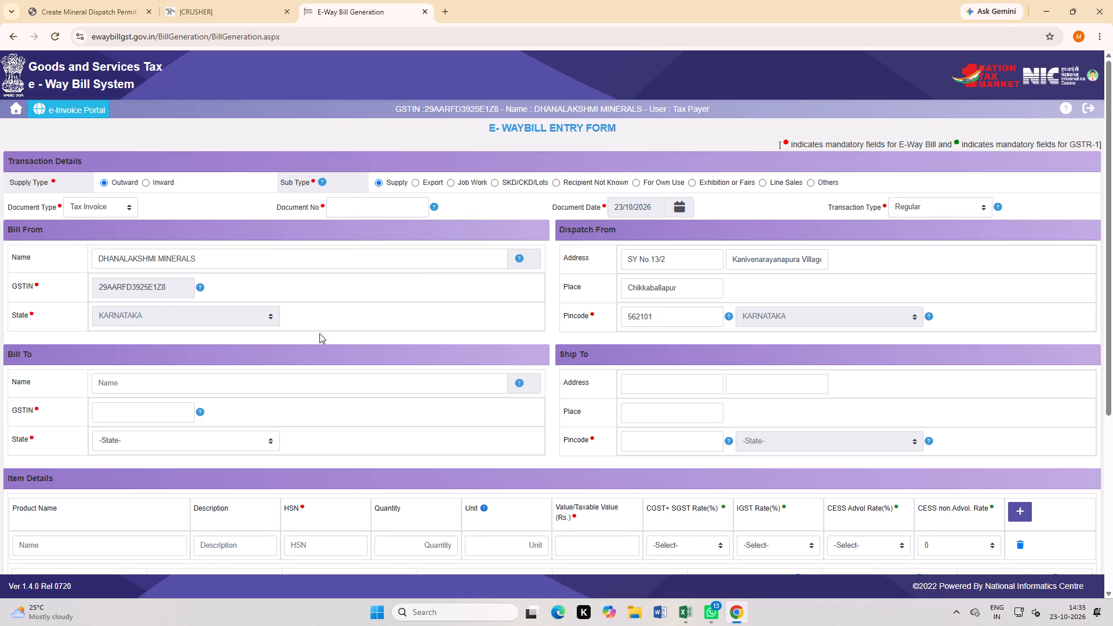
click(378, 325)
In the crusher application, load the Spot Sales DC List for 23/10/2026 with all units and UOMs.
click(231, 4)
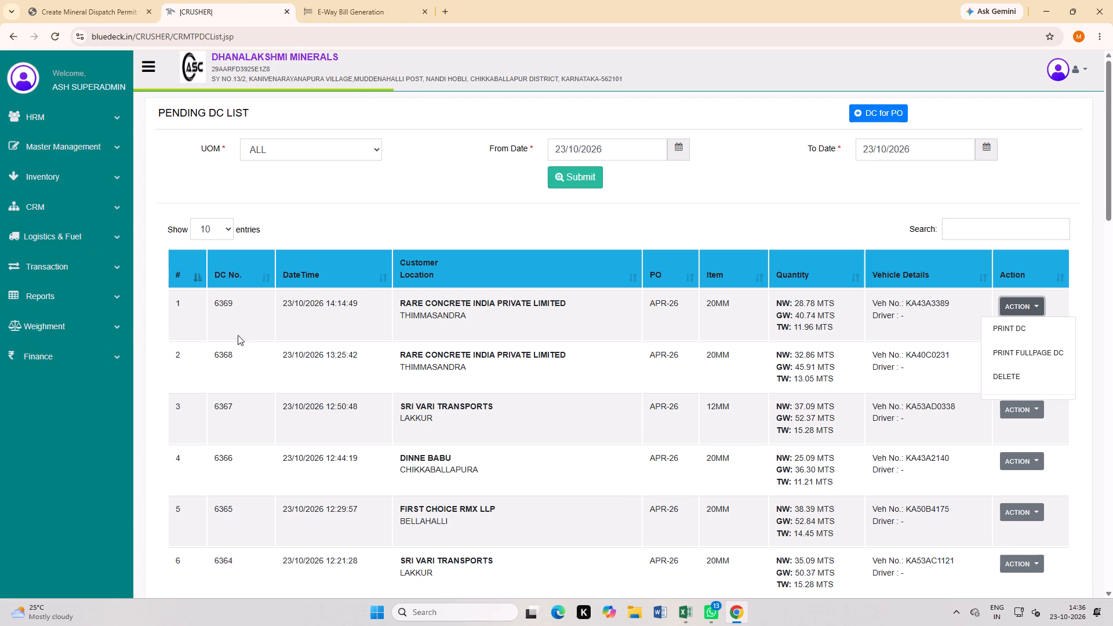
click(40, 296)
click(57, 267)
click(52, 290)
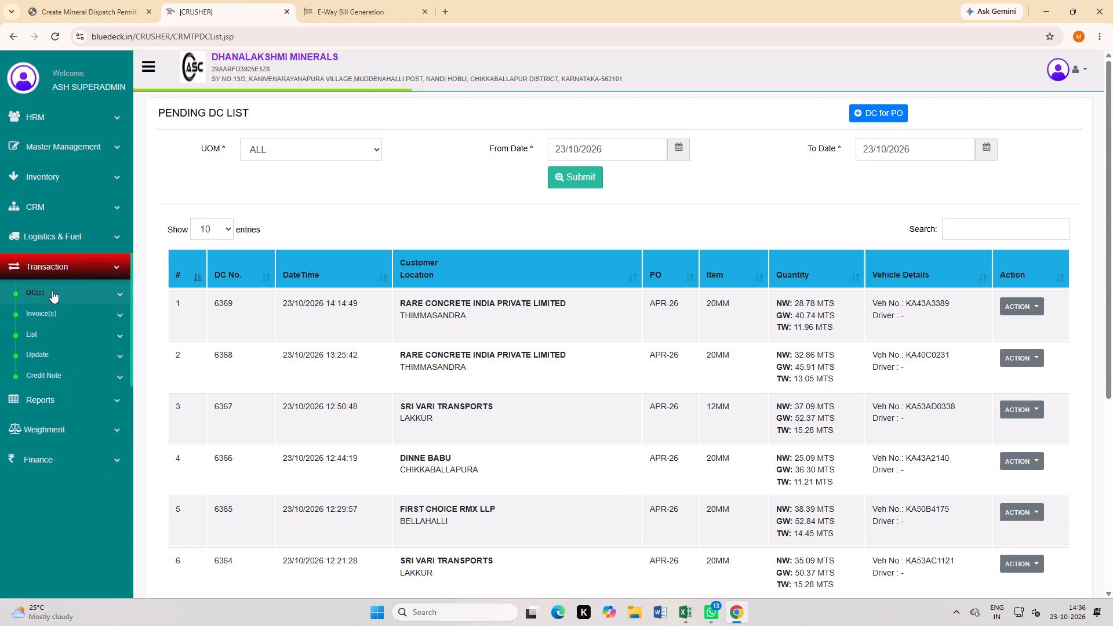
click(63, 307)
click(892, 110)
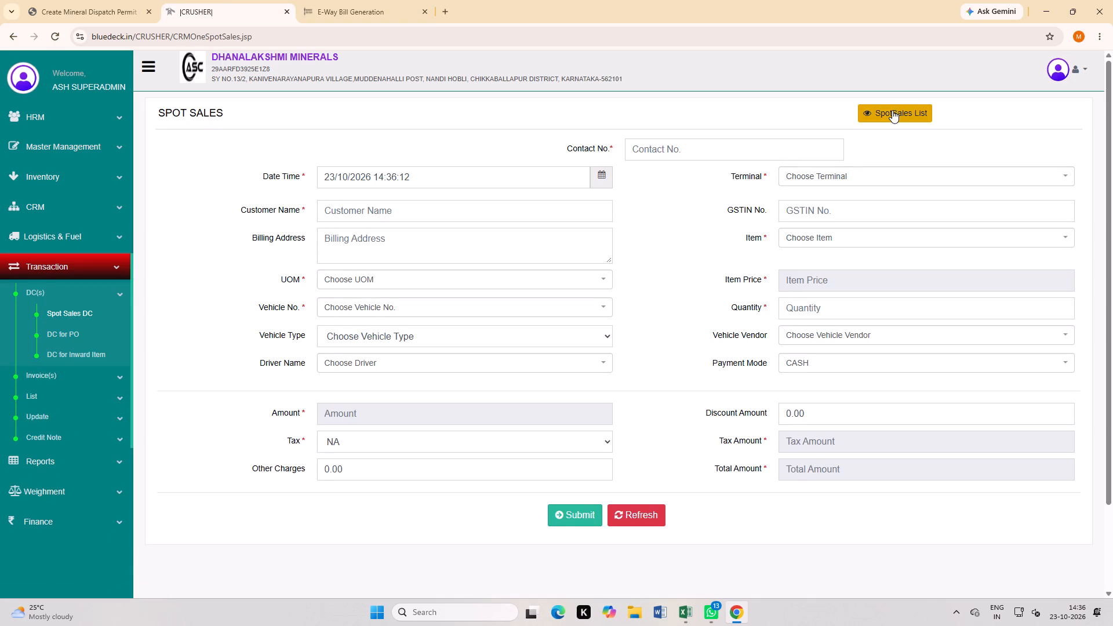
click(824, 179)
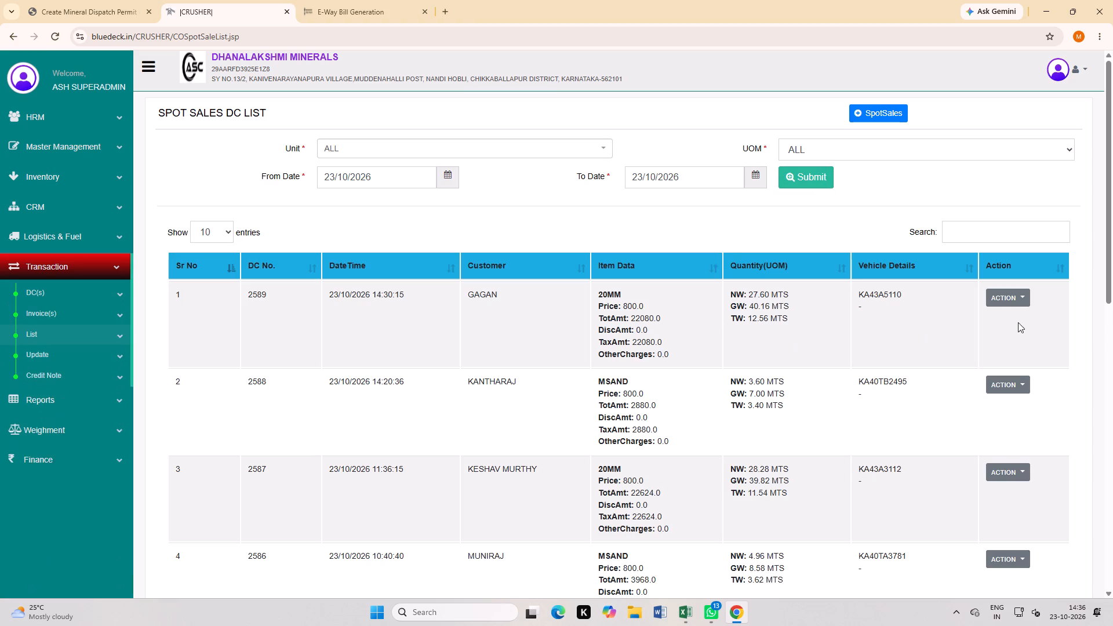
click(1001, 297)
click(1002, 319)
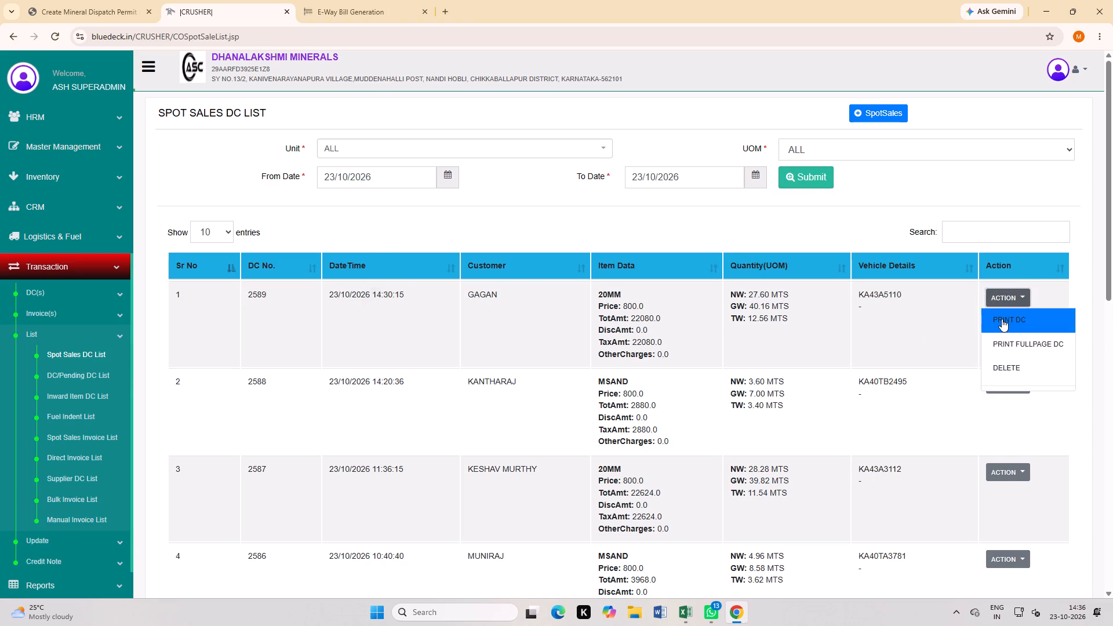
scroll(304, 191, down, 5)
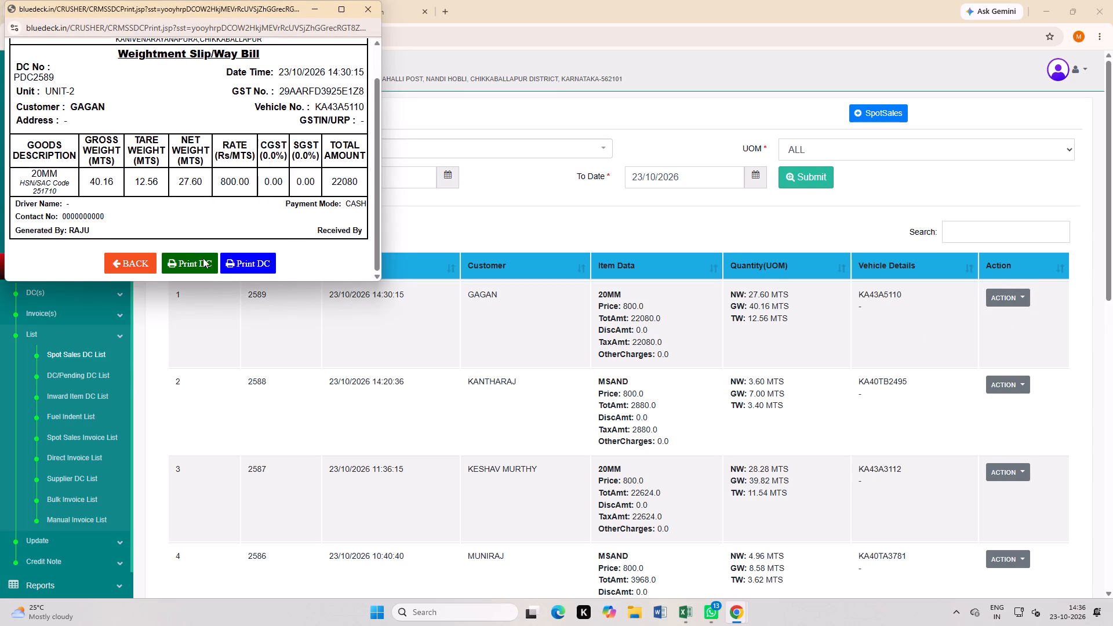
click(230, 154)
click(344, 8)
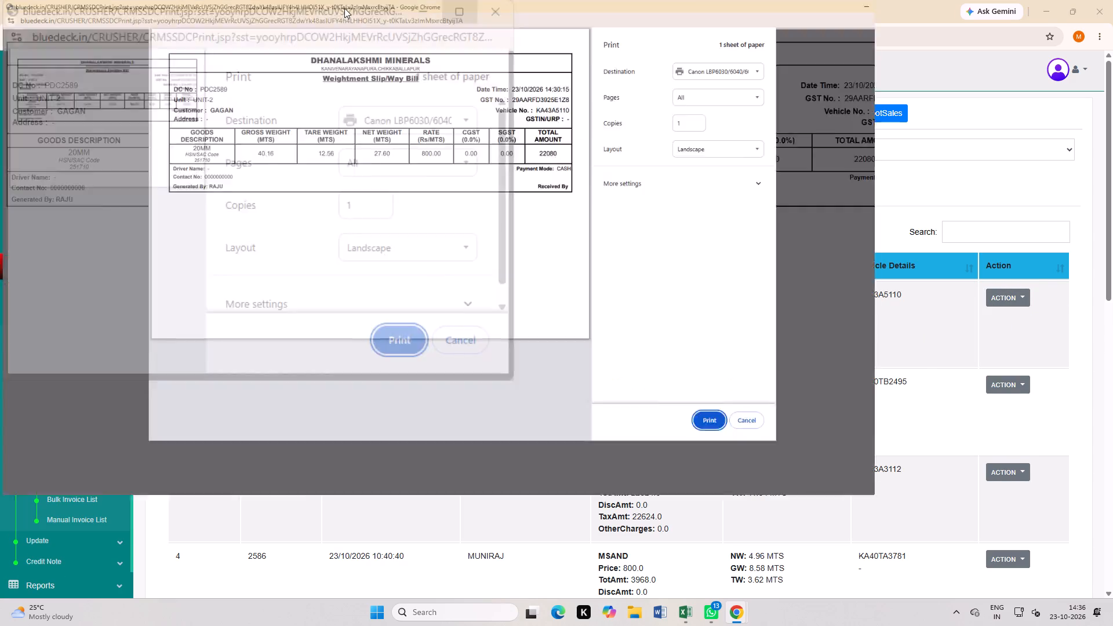
click(893, 184)
click(841, 195)
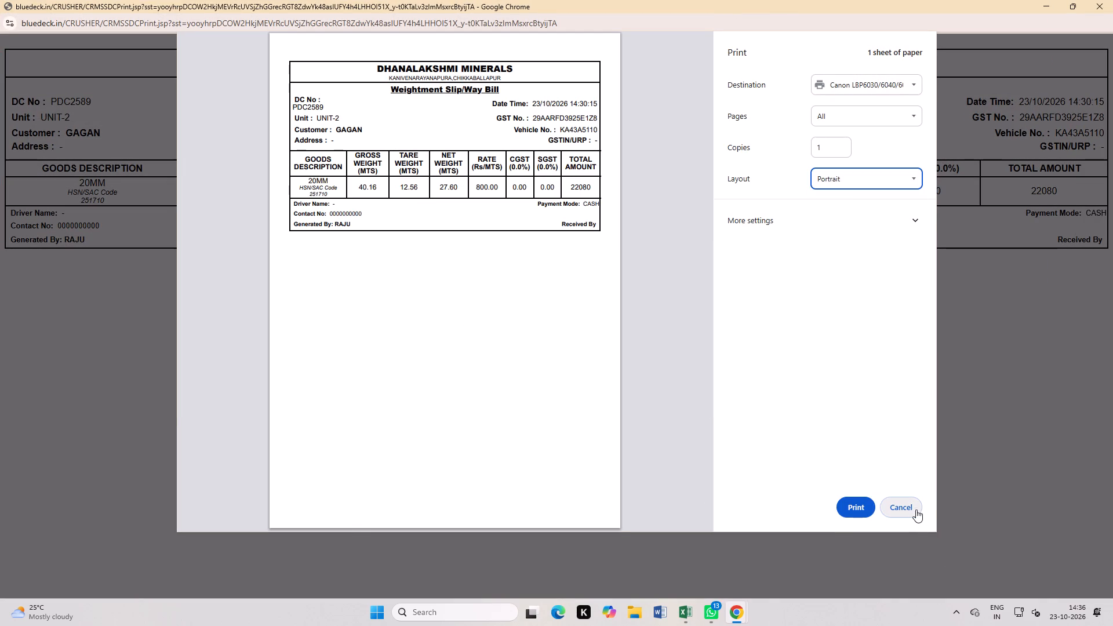
click(915, 509)
click(564, 242)
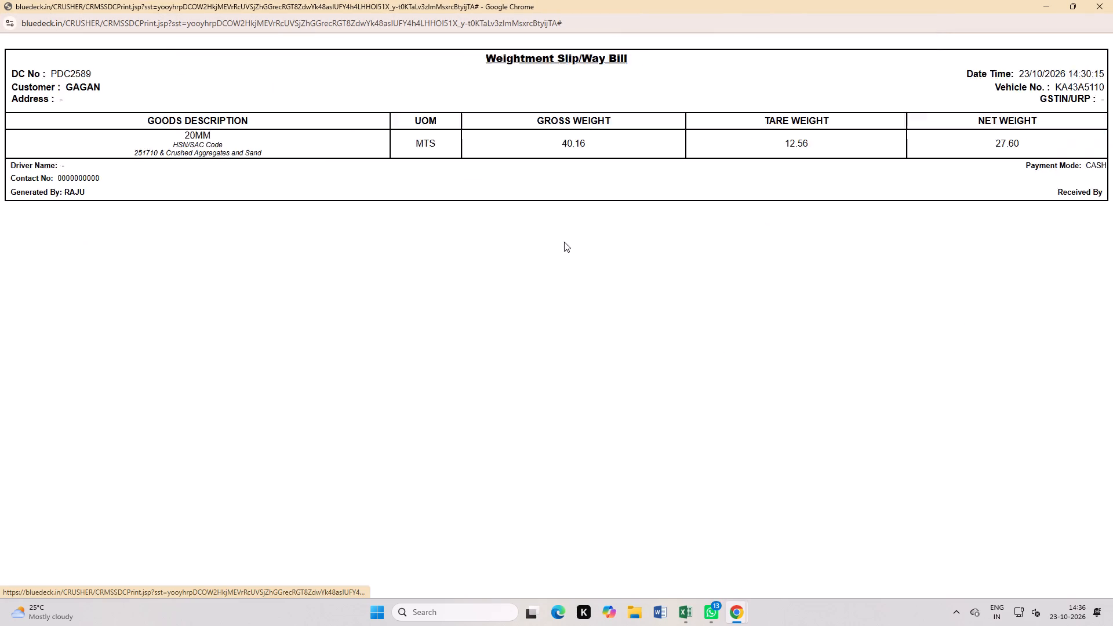
click(837, 144)
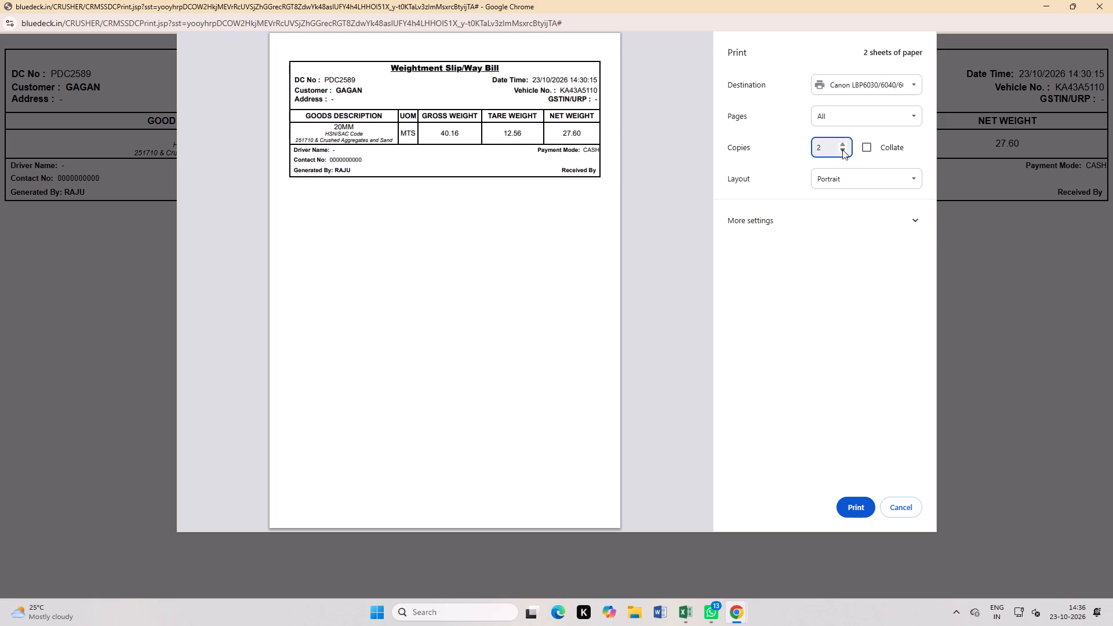
click(842, 150)
click(853, 505)
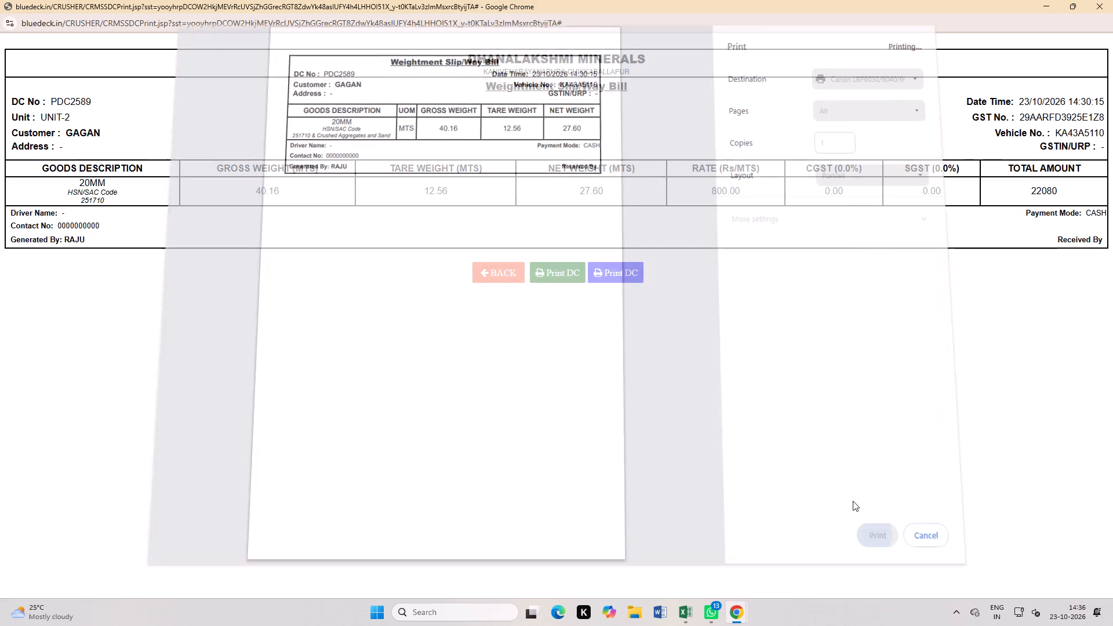
click(502, 272)
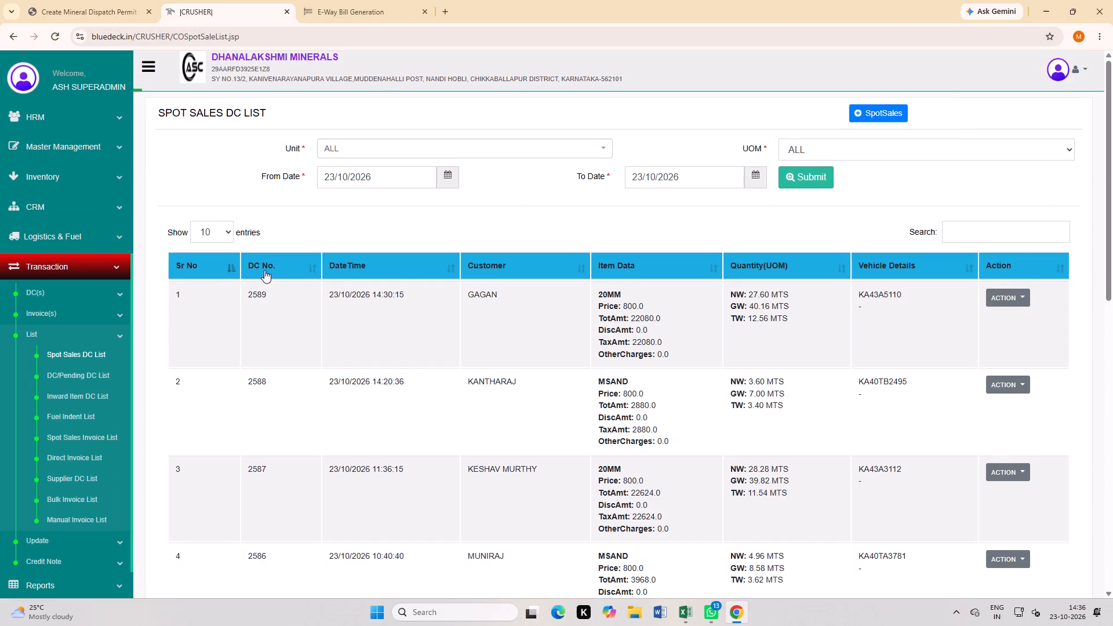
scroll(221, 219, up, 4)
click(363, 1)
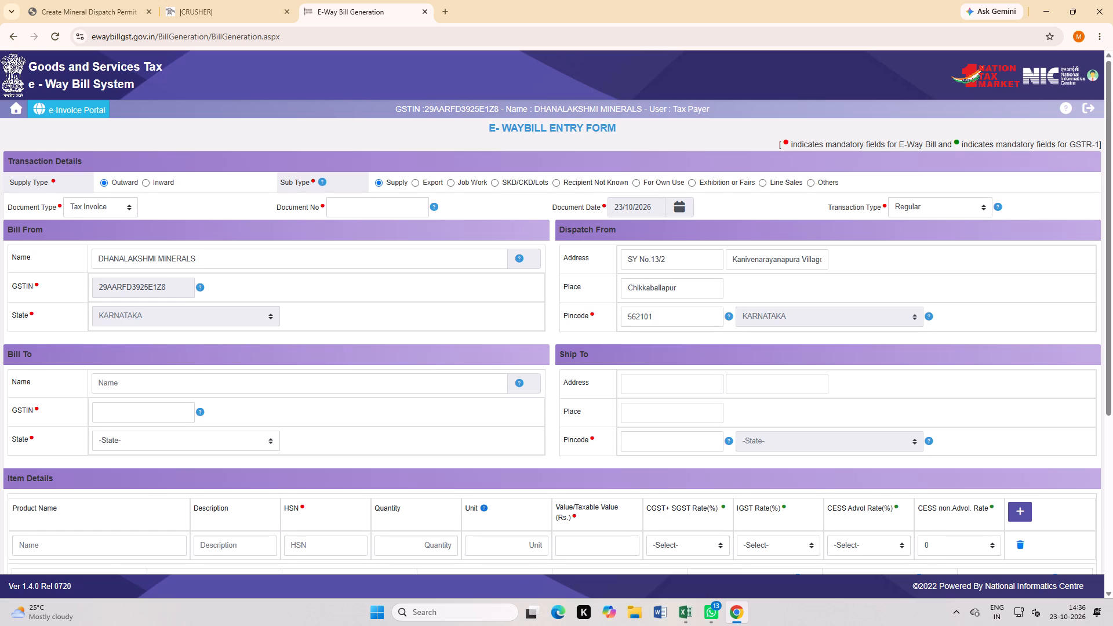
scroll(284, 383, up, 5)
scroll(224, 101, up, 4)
In the crusher application, load the Pending DC List for 23/10/2026 with all UOMs.
click(234, 14)
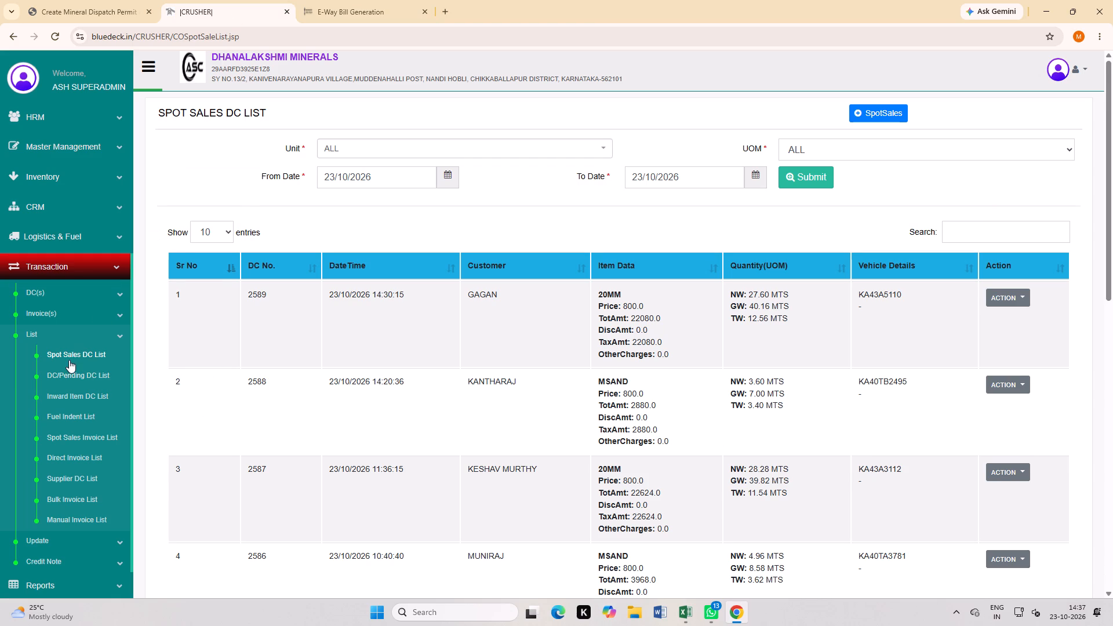
scroll(68, 360, down, 1)
scroll(523, 330, up, 4)
click(52, 313)
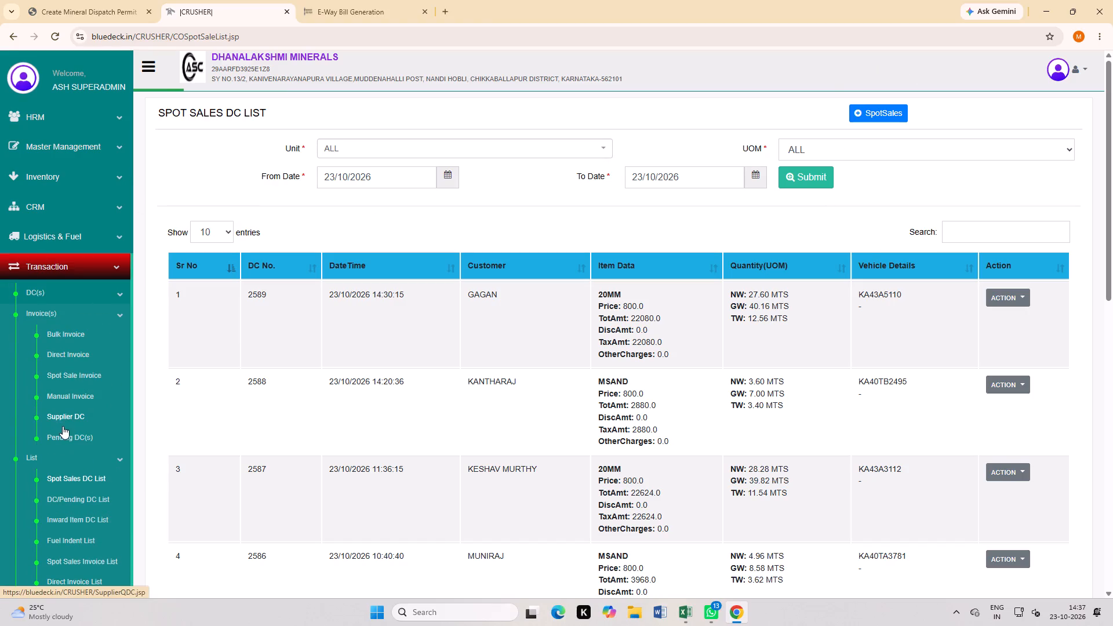
click(67, 431)
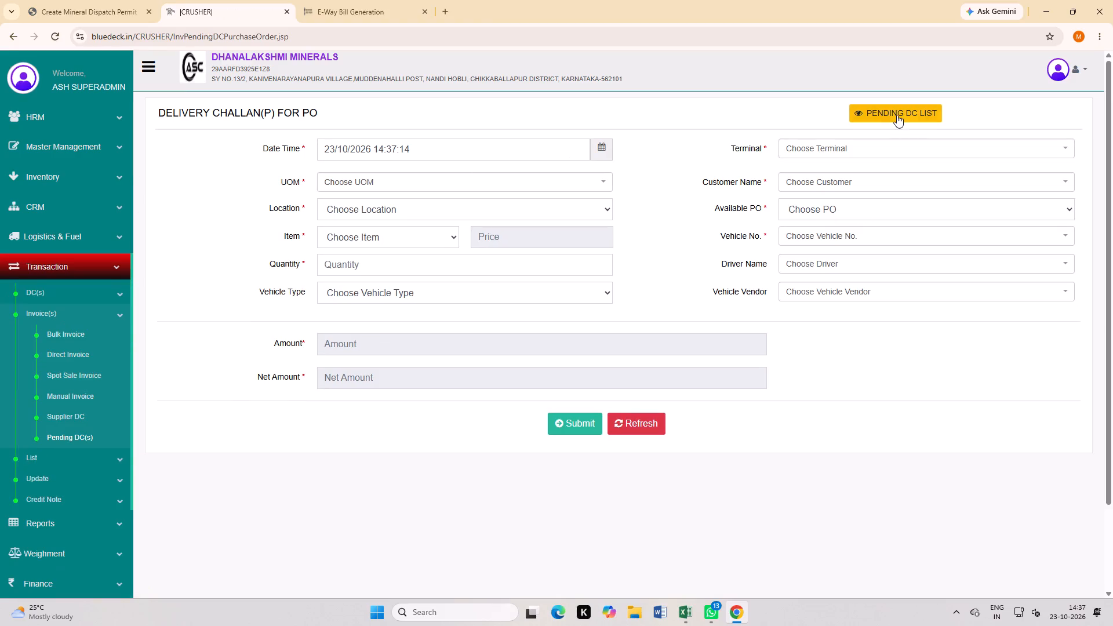
click(897, 115)
click(590, 176)
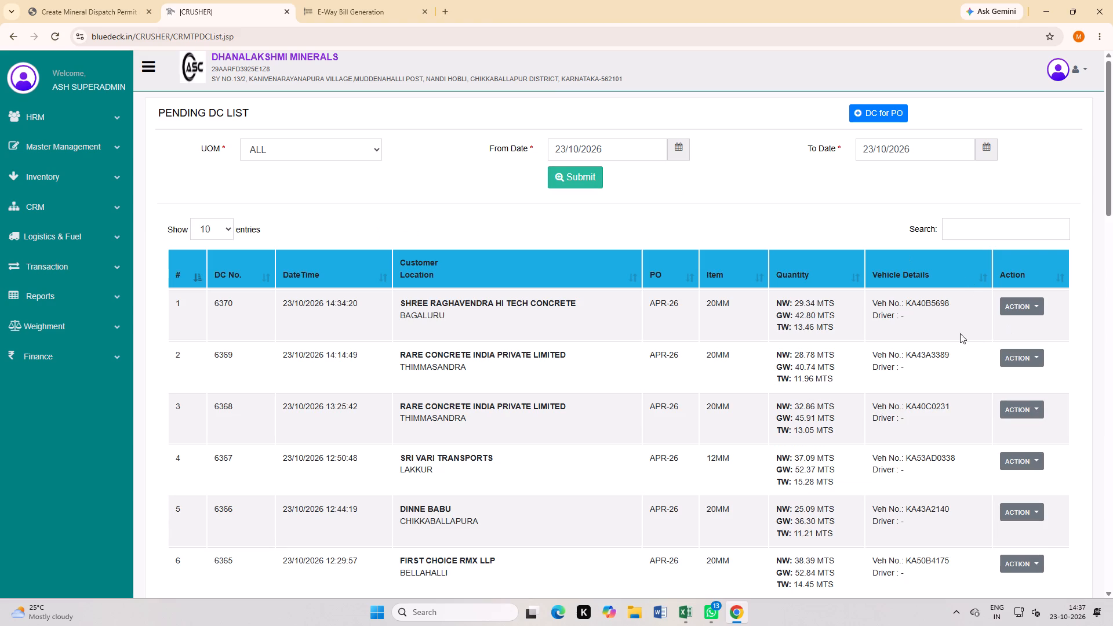
click(1024, 307)
click(1017, 334)
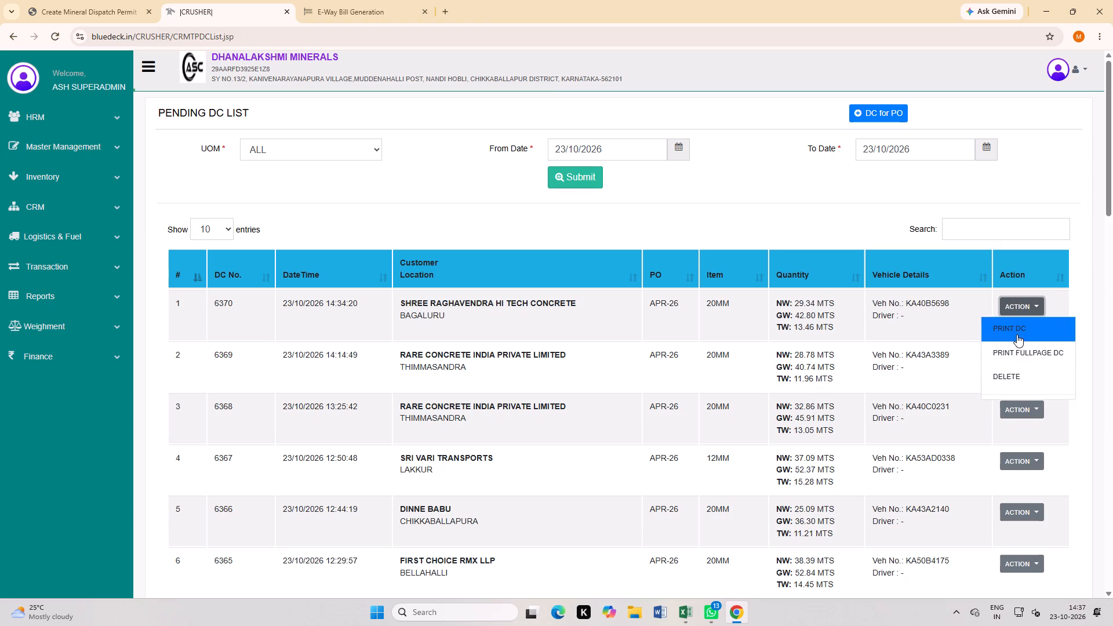
click(346, 14)
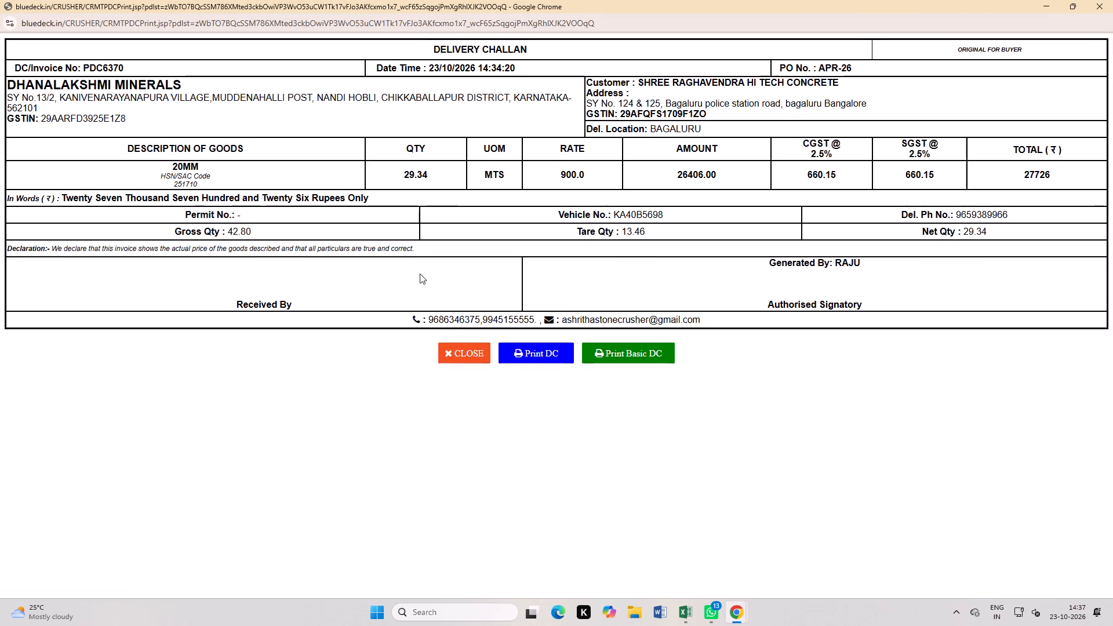
scroll(429, 315, down, 6)
click(628, 355)
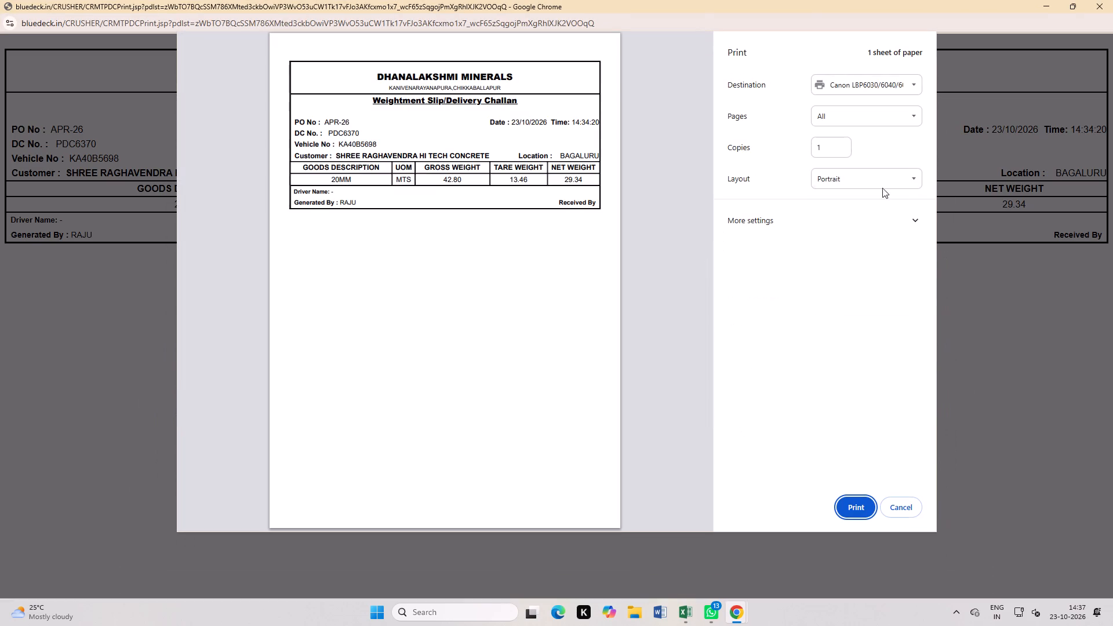
click(843, 145)
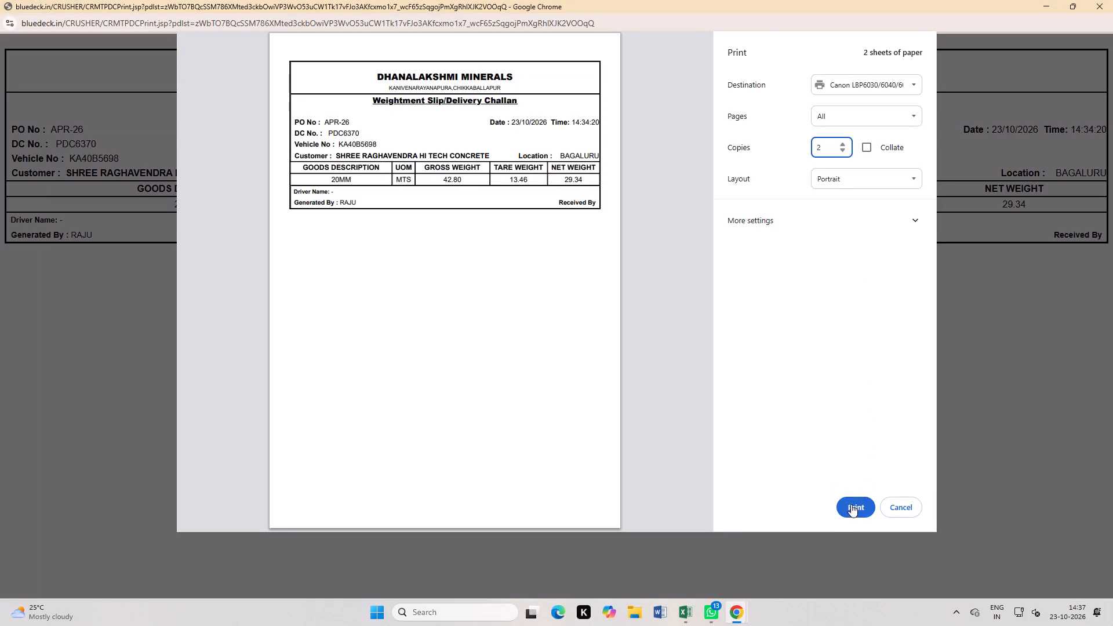
click(851, 504)
click(471, 352)
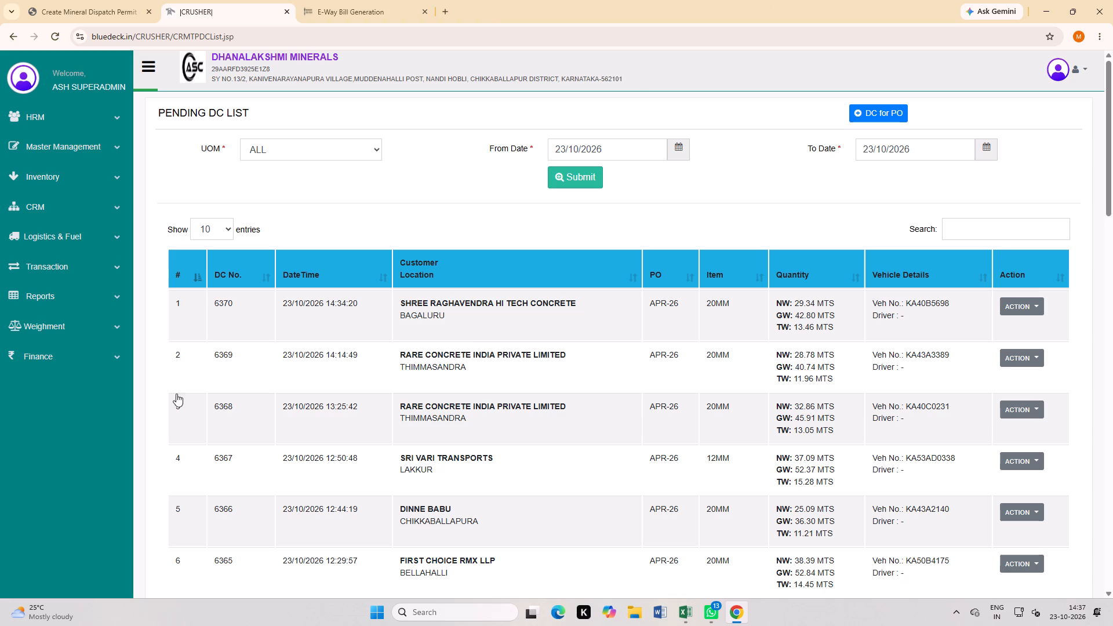
Return to the blank Create Mineral Dispatch Permit form.
scroll(362, 1, up, 1)
click(62, 1)
click(358, 10)
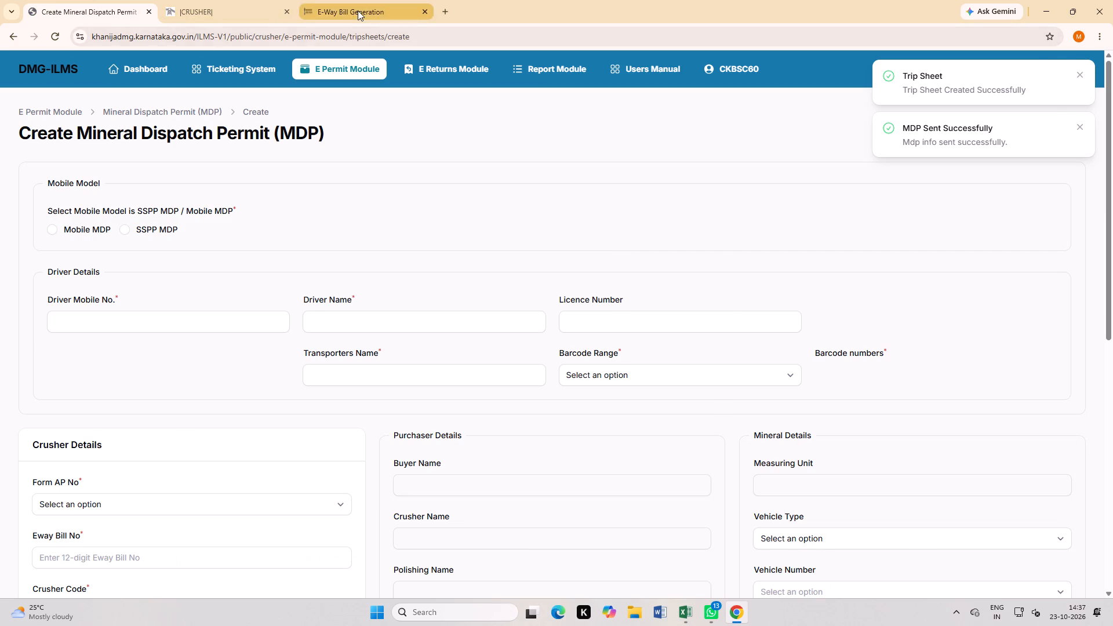
click(39, 0)
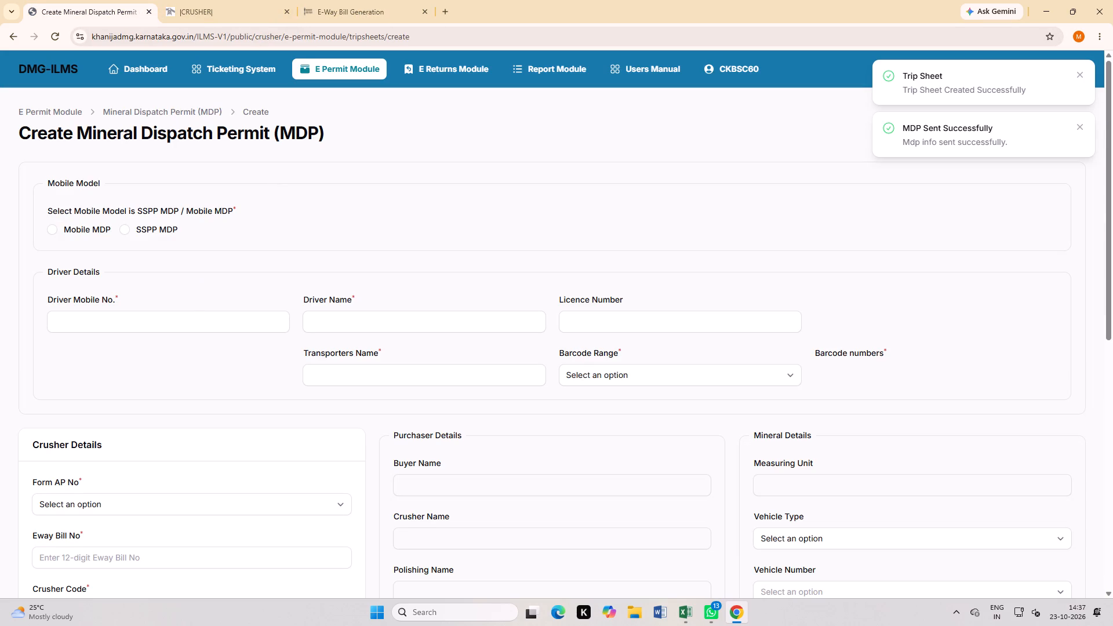
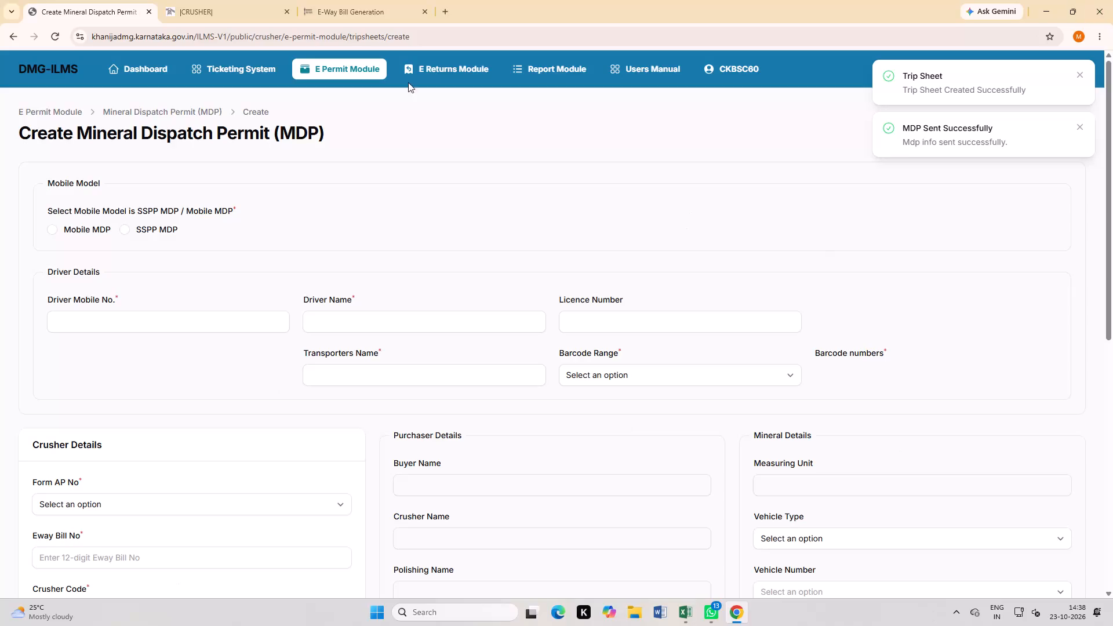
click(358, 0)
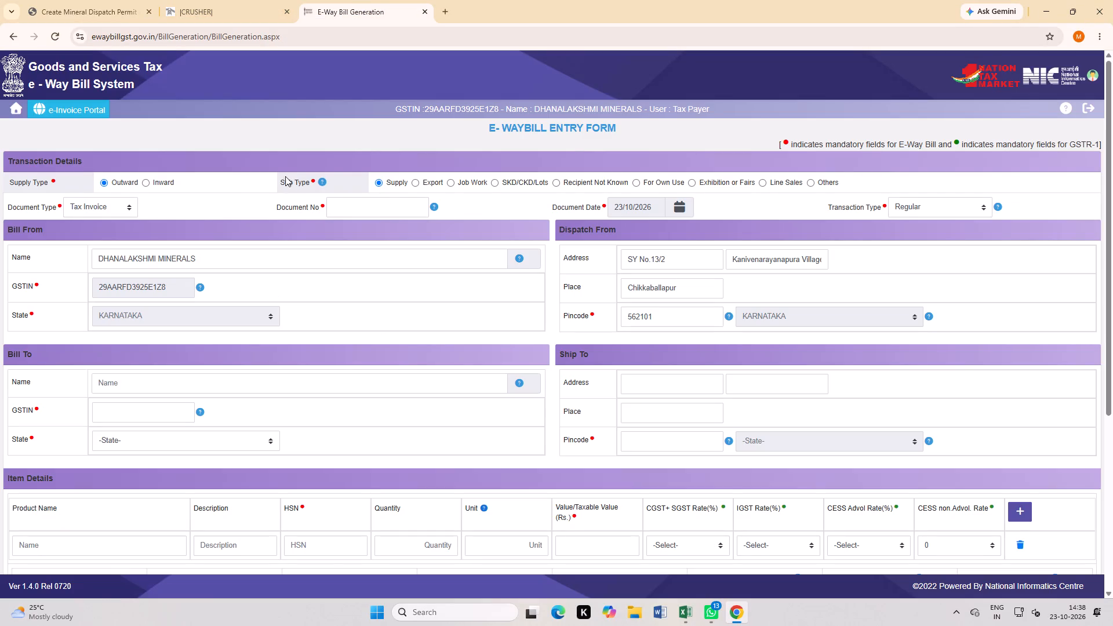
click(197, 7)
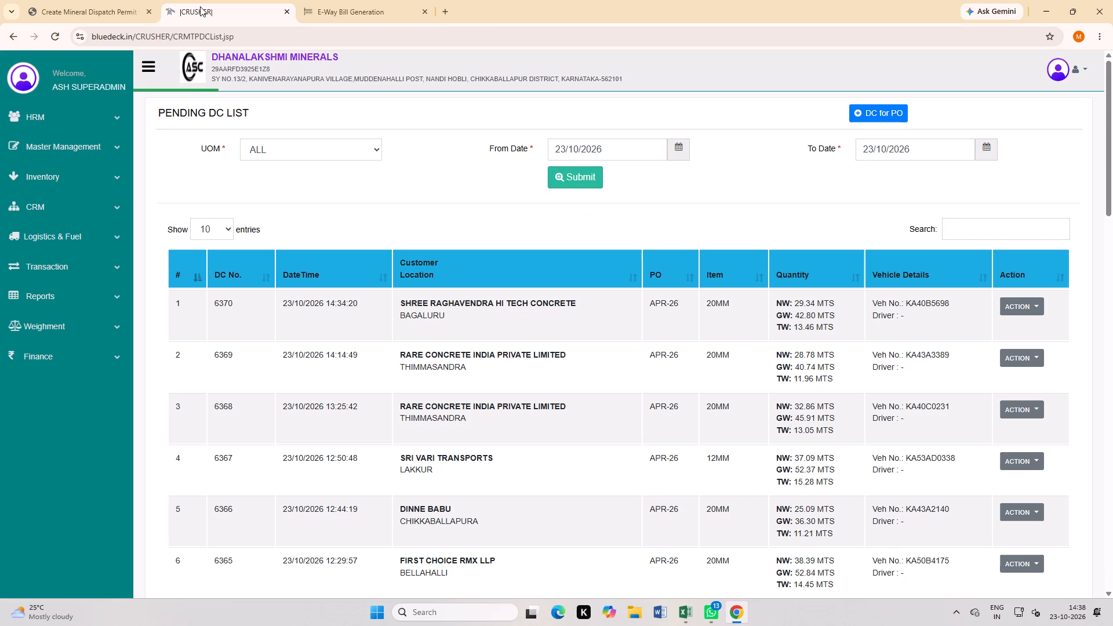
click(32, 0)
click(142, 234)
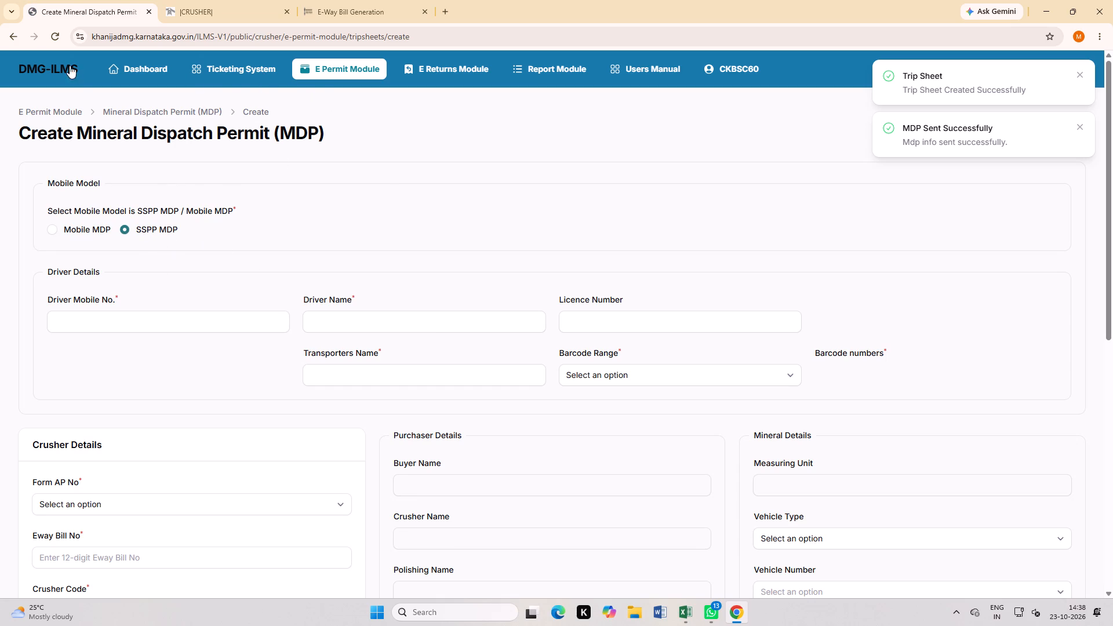
Start a new production information record for Ordinary Building Stone, grade 20MM, in the E Permit Module.
click(325, 65)
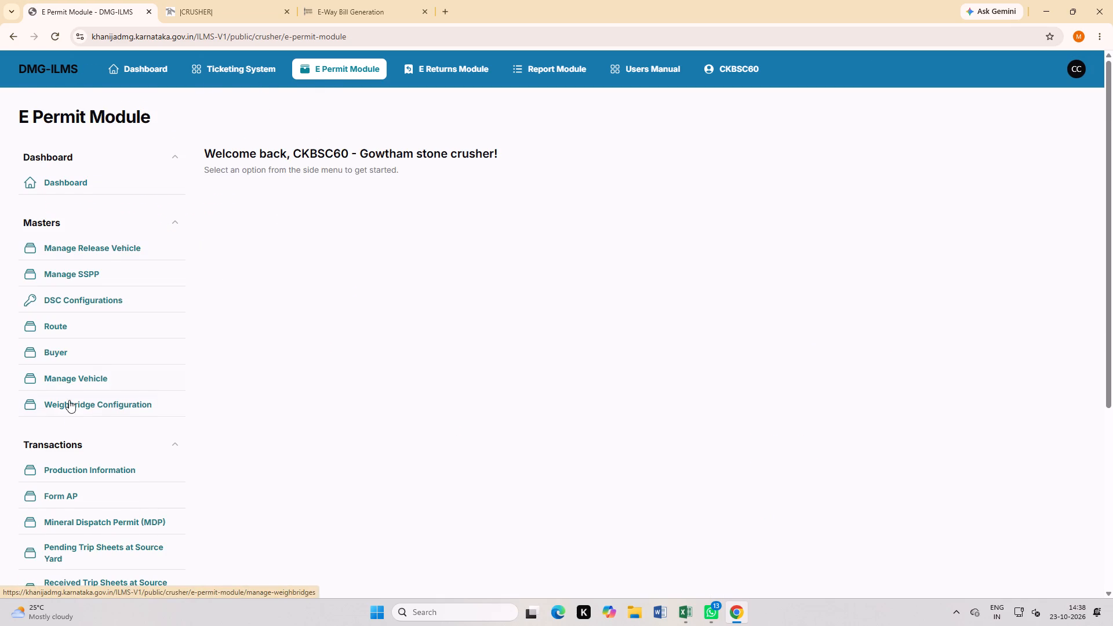
scroll(68, 403, down, 3)
click(70, 302)
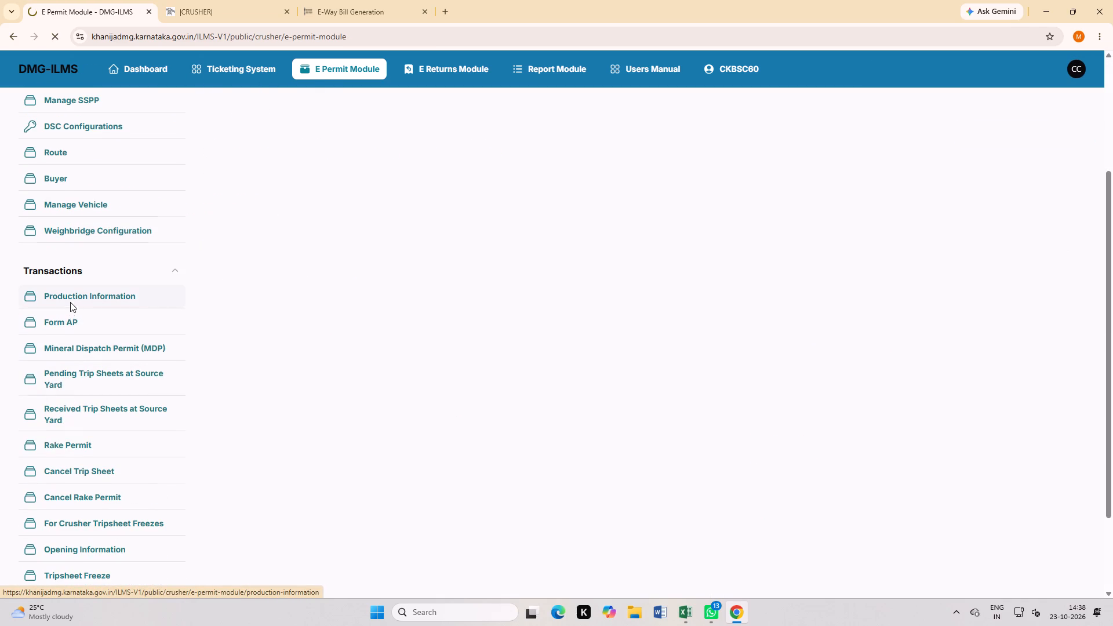
click(951, 125)
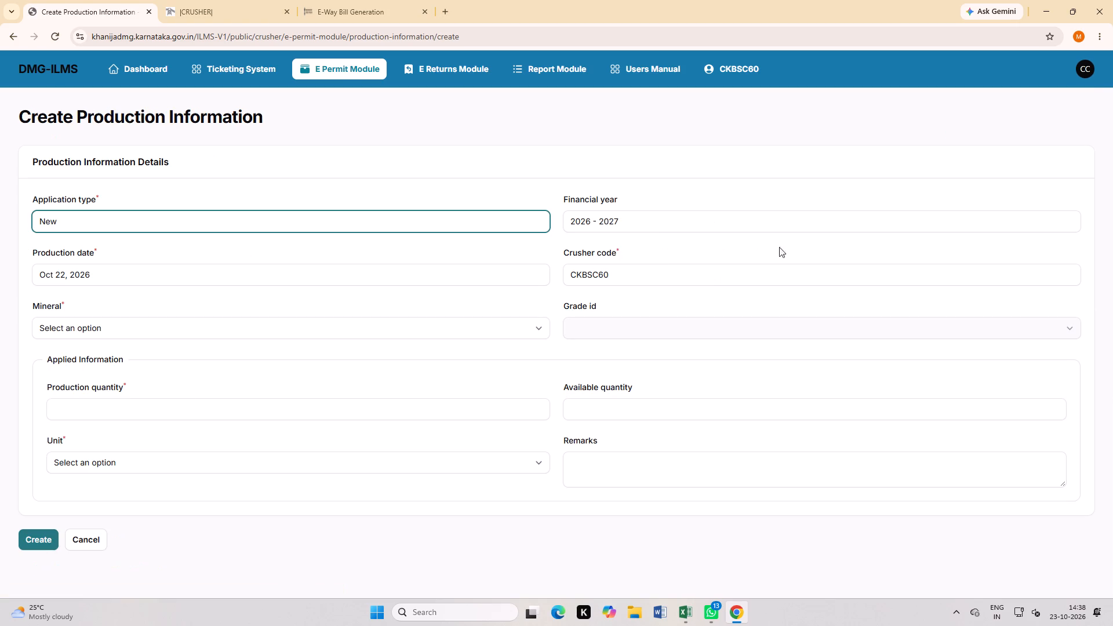
click(152, 327)
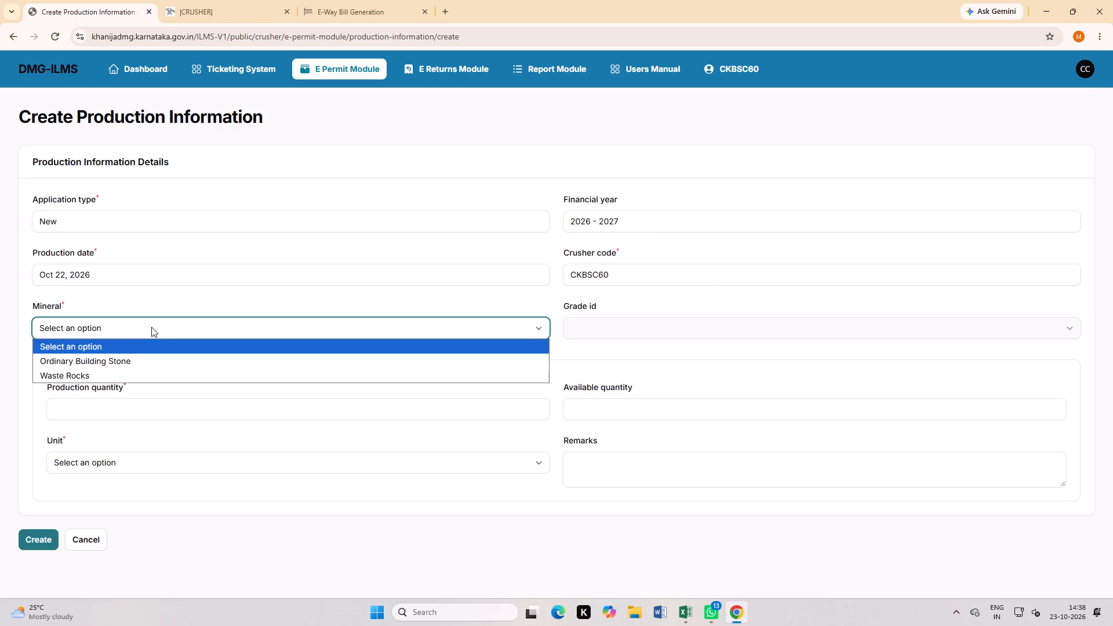
click(74, 362)
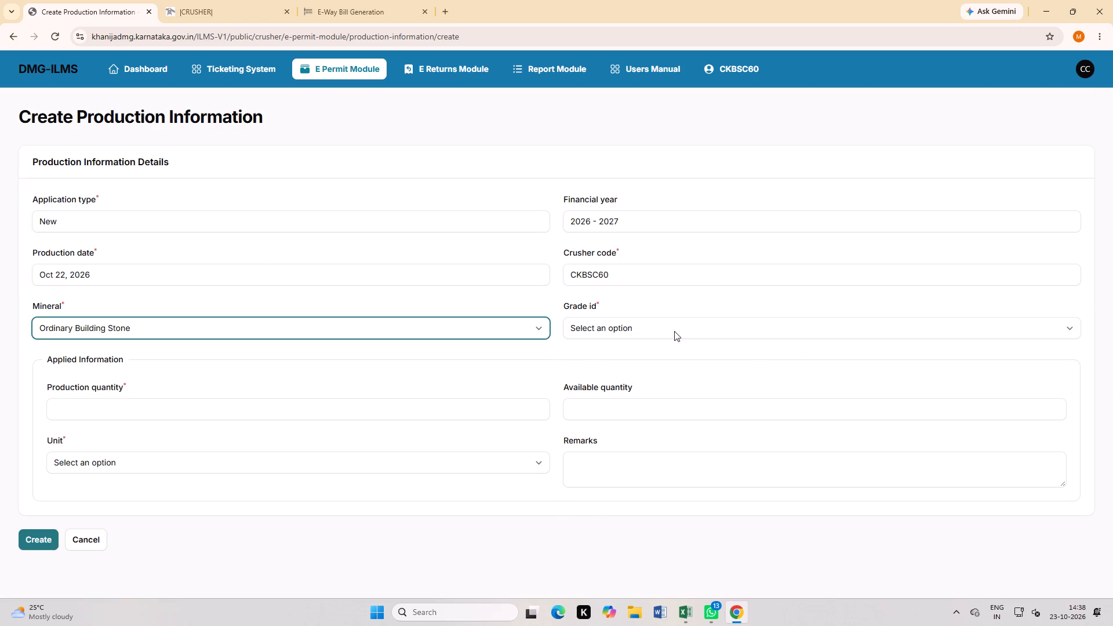
click(666, 330)
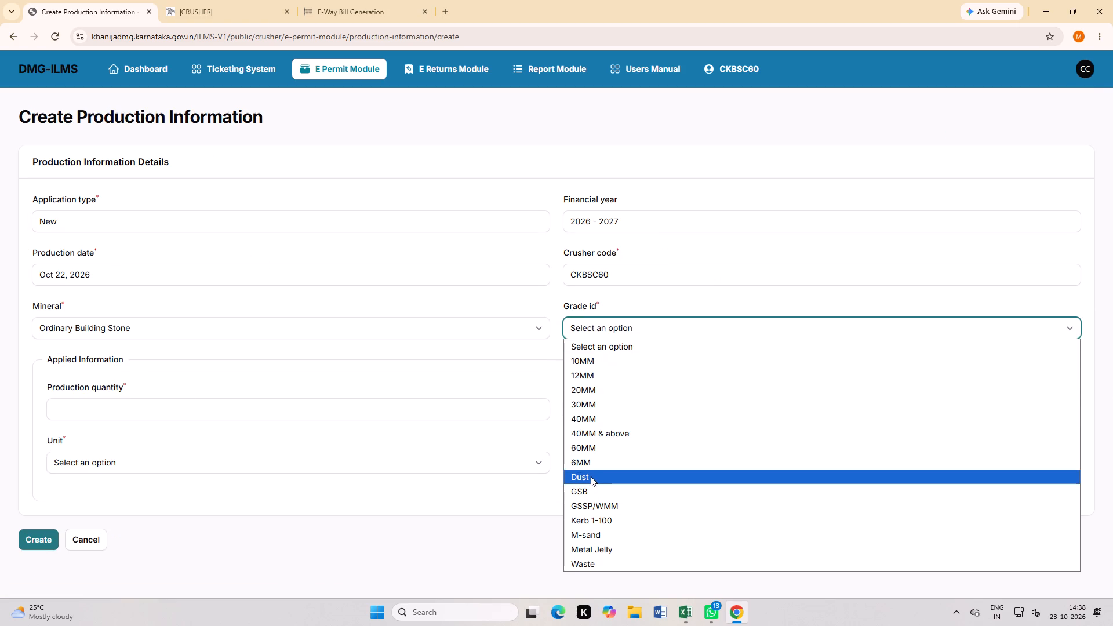
click(599, 388)
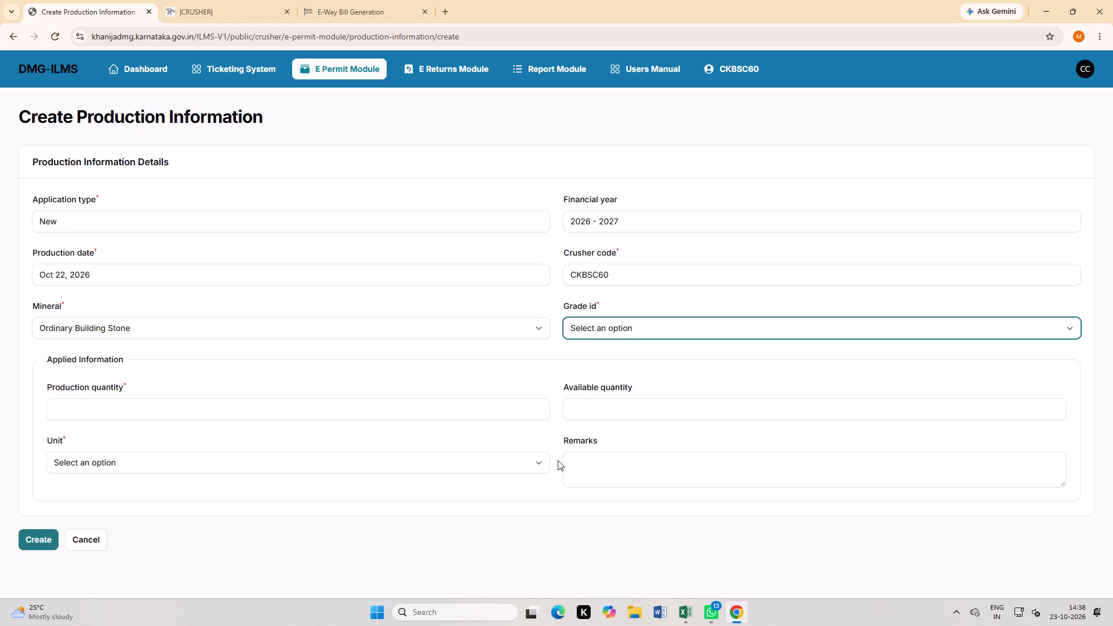
Set the production quantity to 400 with unit Metric Ton(MT) and create the production record.
click(191, 406)
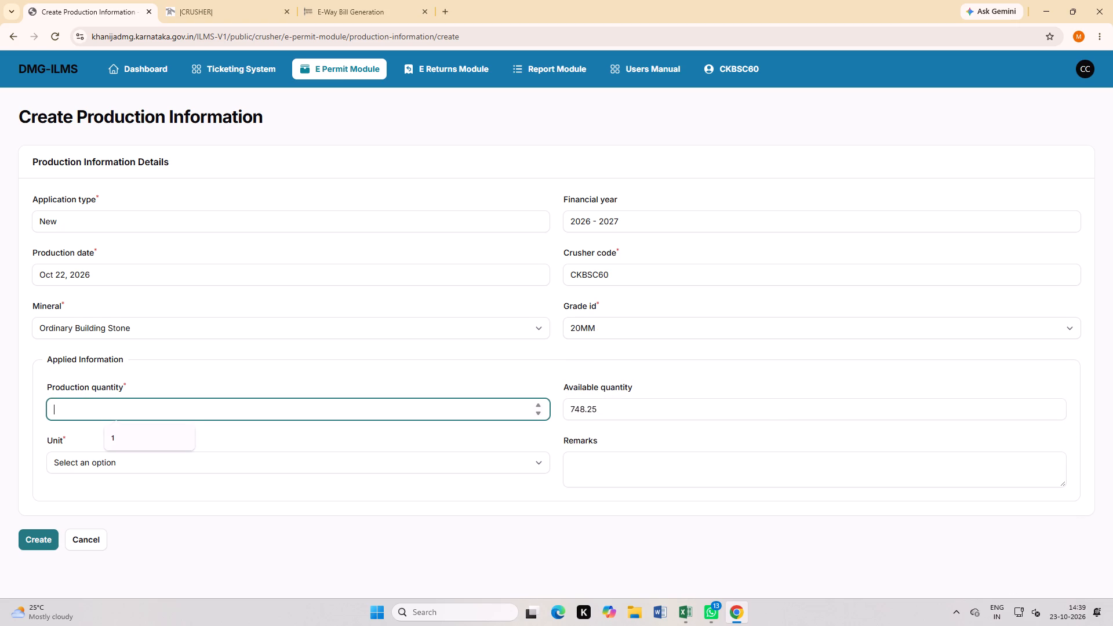
scroll(536, 402, down, 1)
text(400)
click(62, 406)
key(Left)
key(BackSpace)
click(137, 443)
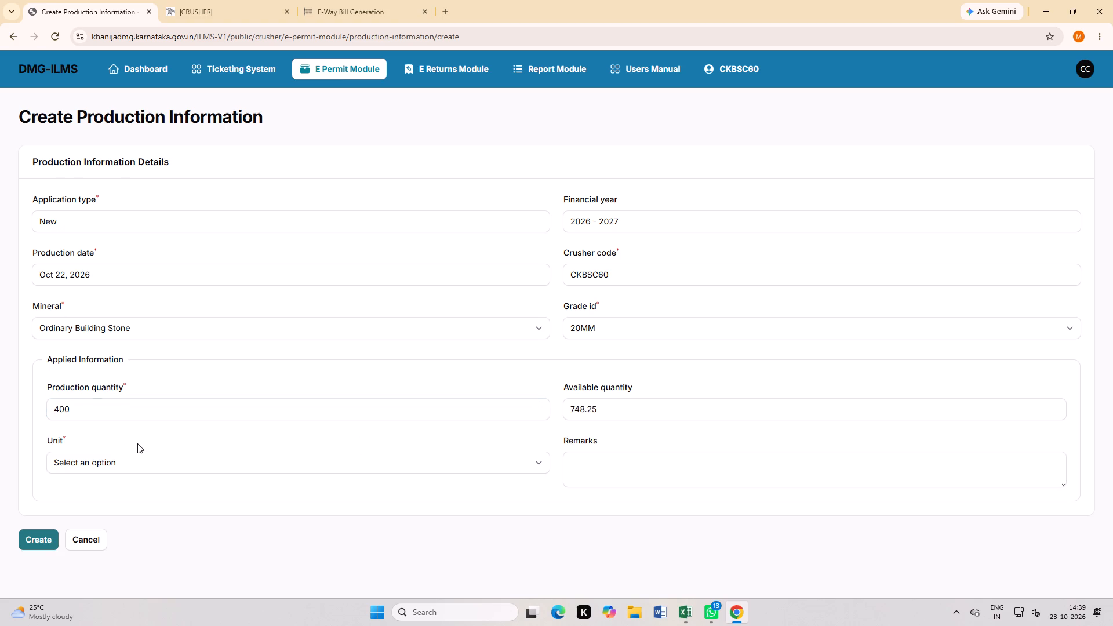
click(132, 465)
click(122, 491)
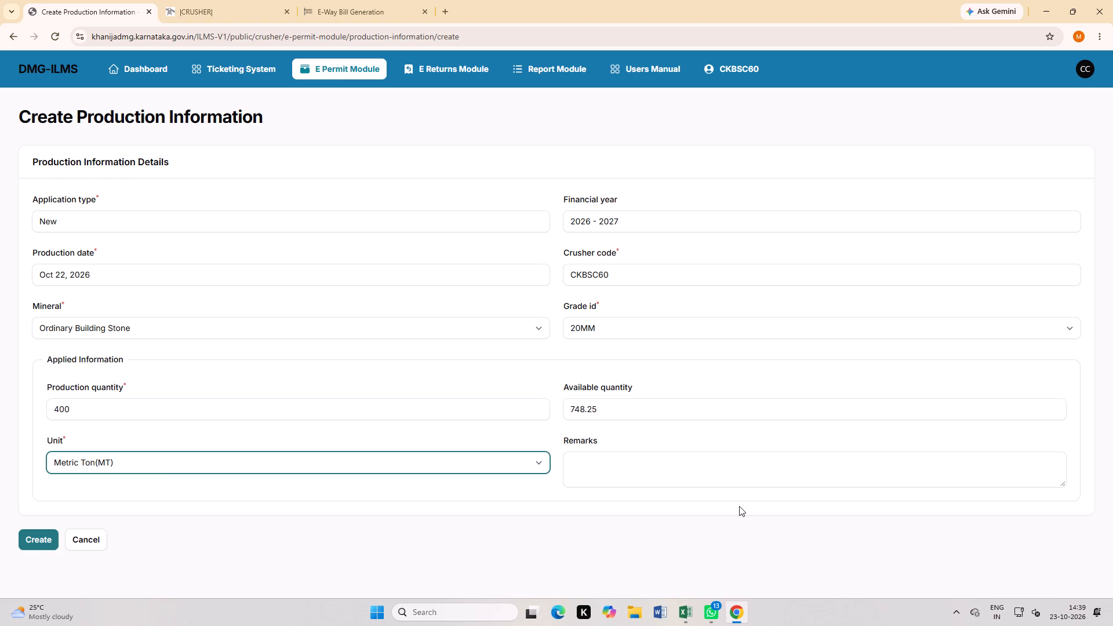
click(389, 542)
scroll(53, 265, up, 1)
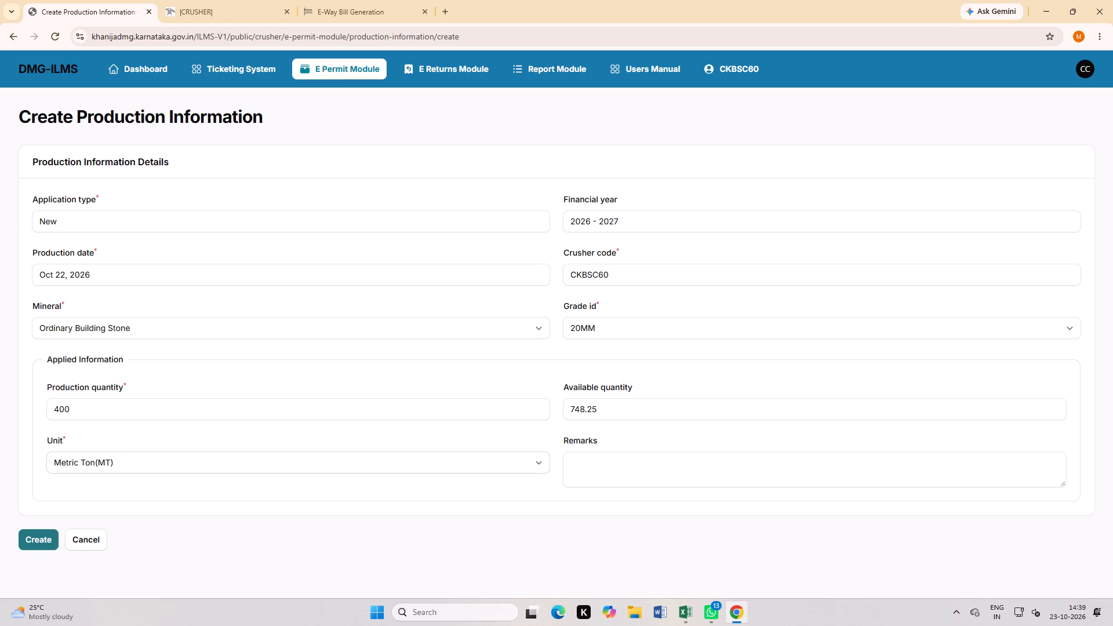
scroll(78, 304, up, 5)
scroll(33, 340, down, 7)
click(37, 541)
Start a new crusher Form AP with application type New.
scroll(47, 514, down, 2)
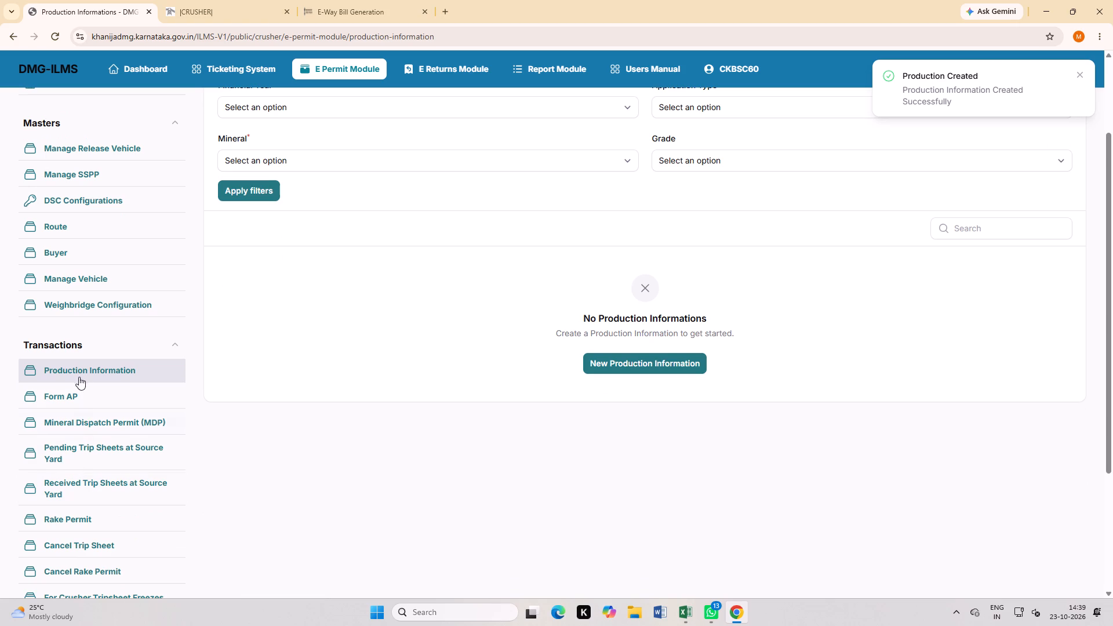
click(73, 393)
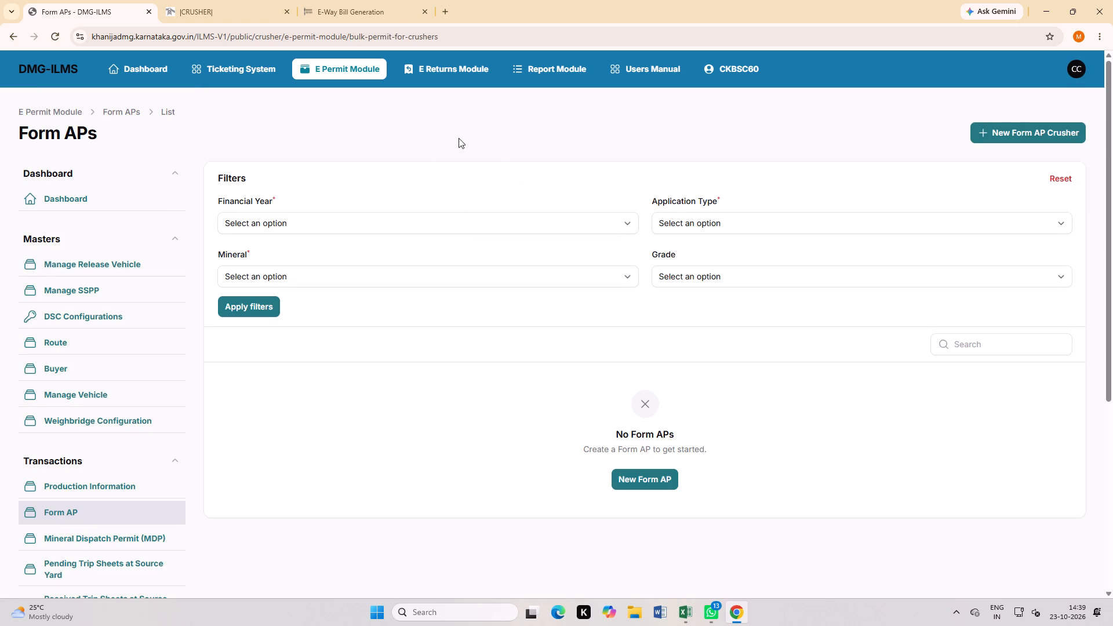
click(1028, 134)
click(130, 231)
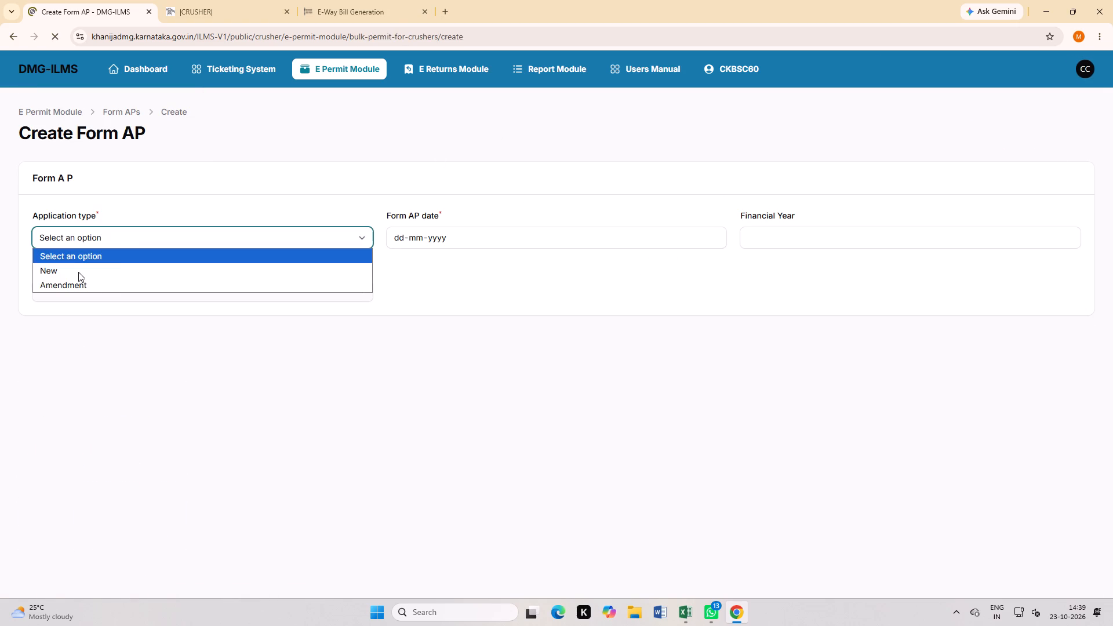
click(78, 272)
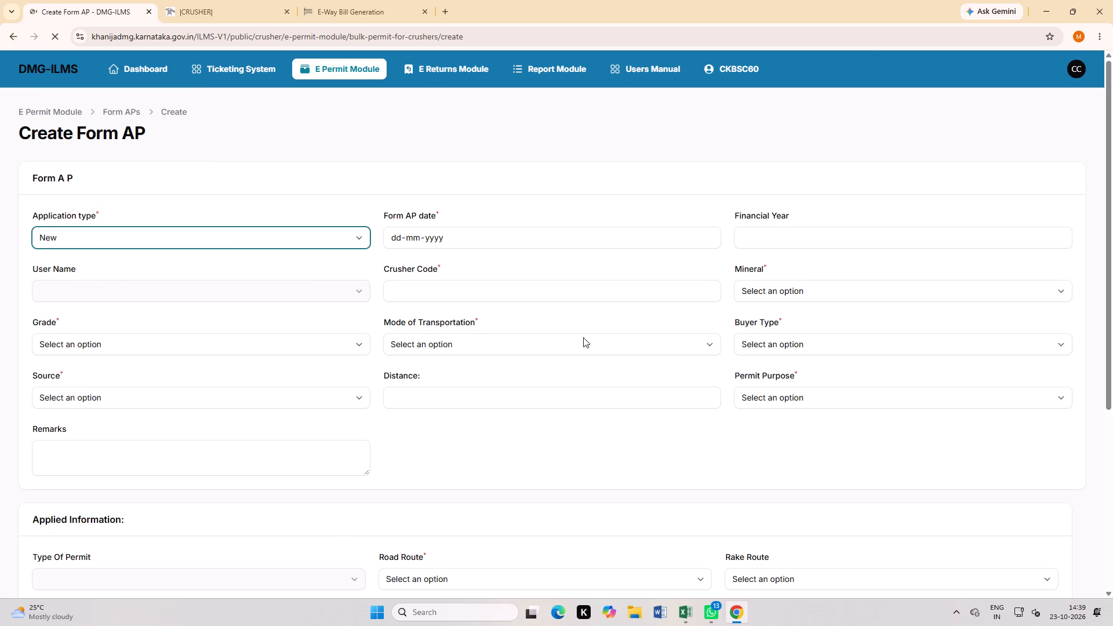
Fill in the Form AP with Ordinary Building Stone, 20MM, By Road, source Kanivenarayanapura and purpose D2 -InState sale to Mineral based Industry.
click(777, 287)
click(768, 327)
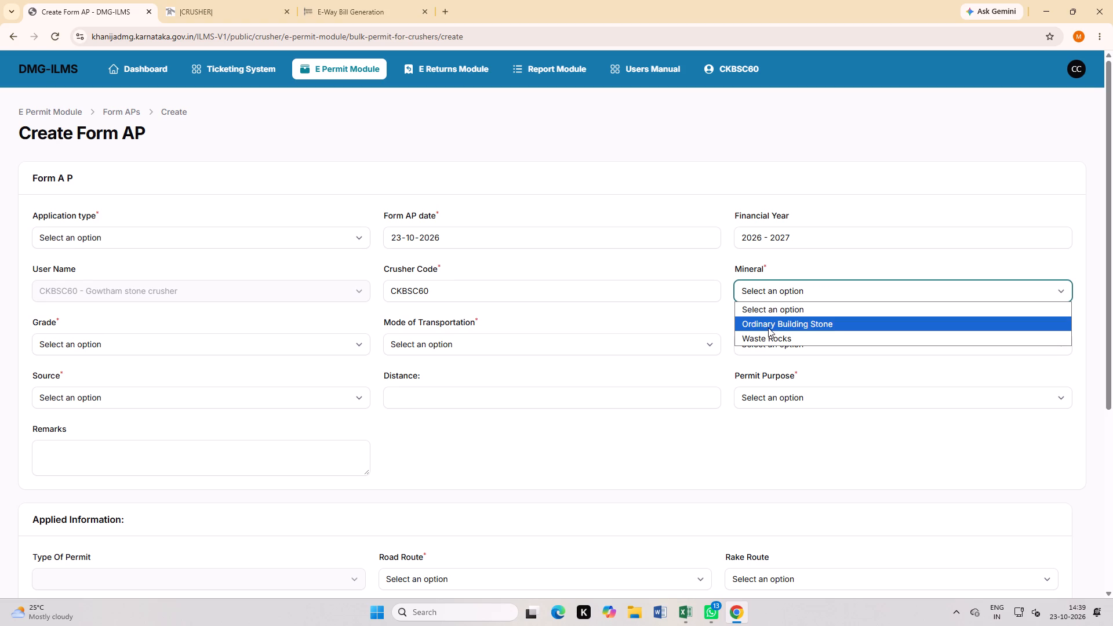
click(477, 339)
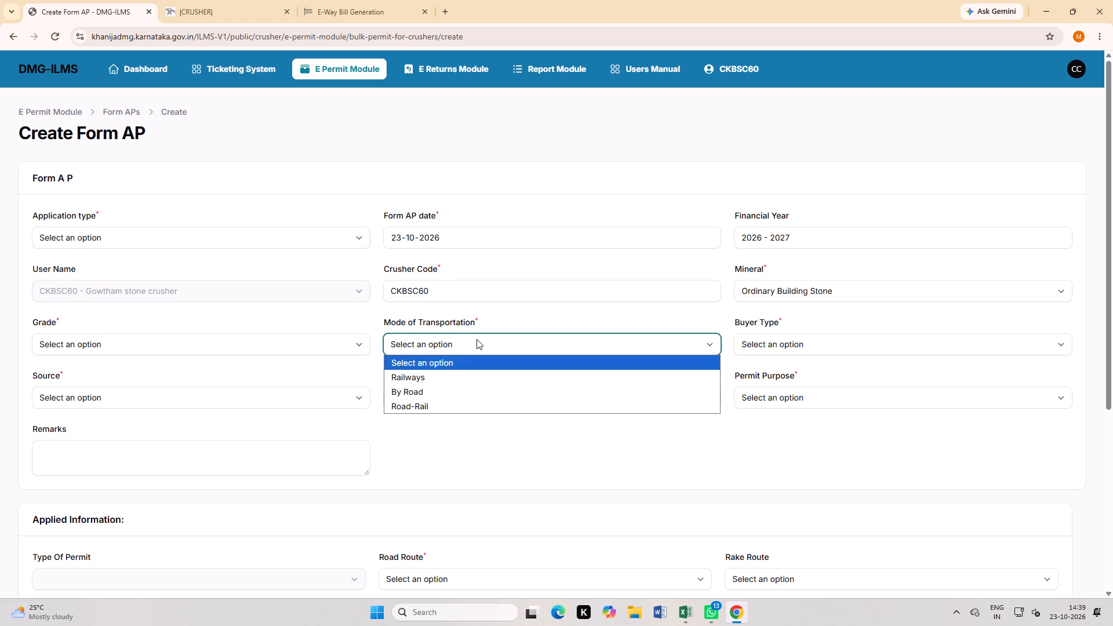
click(452, 389)
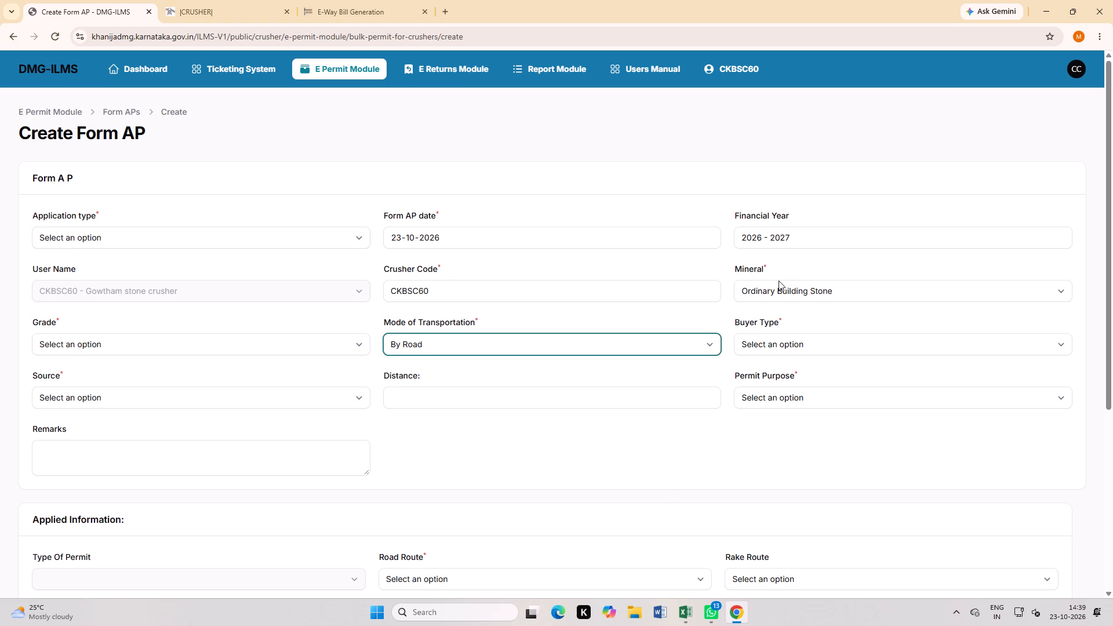
click(130, 339)
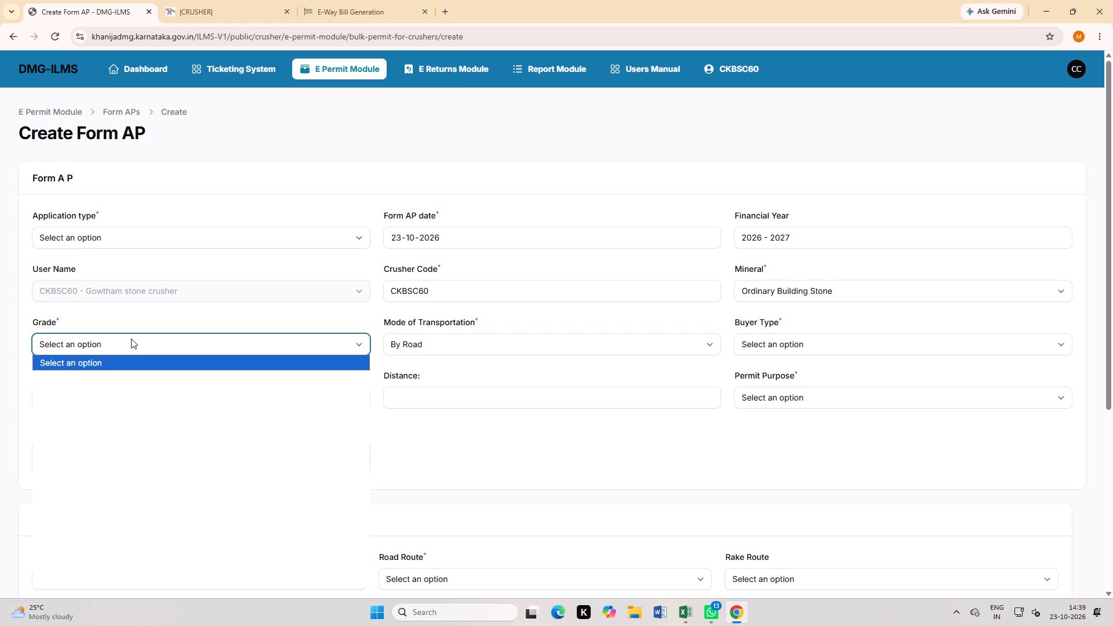
click(67, 412)
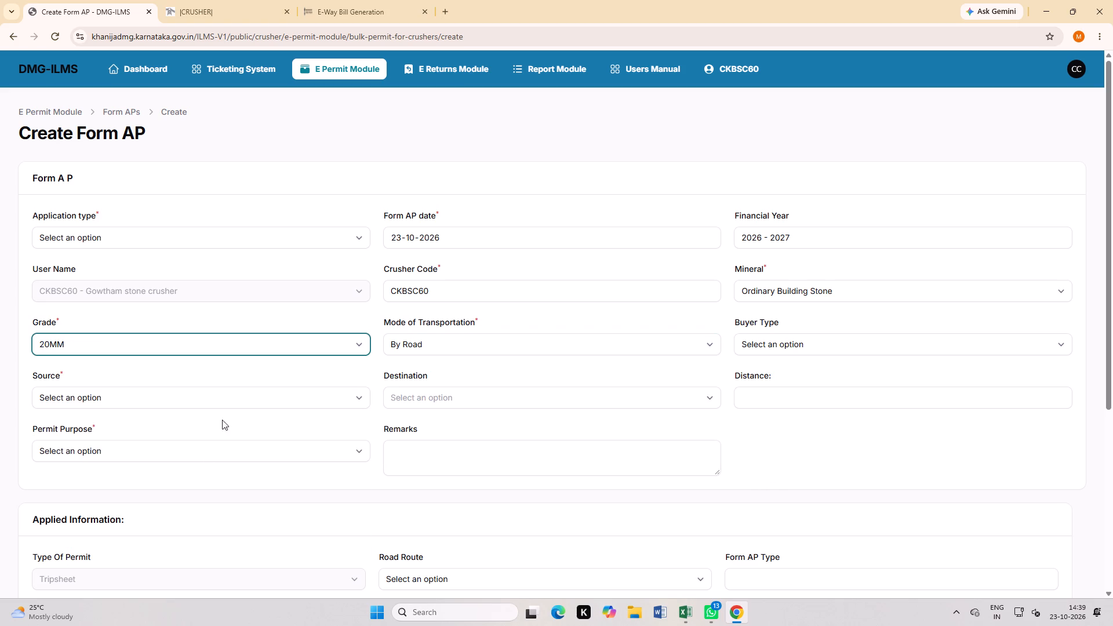
click(194, 400)
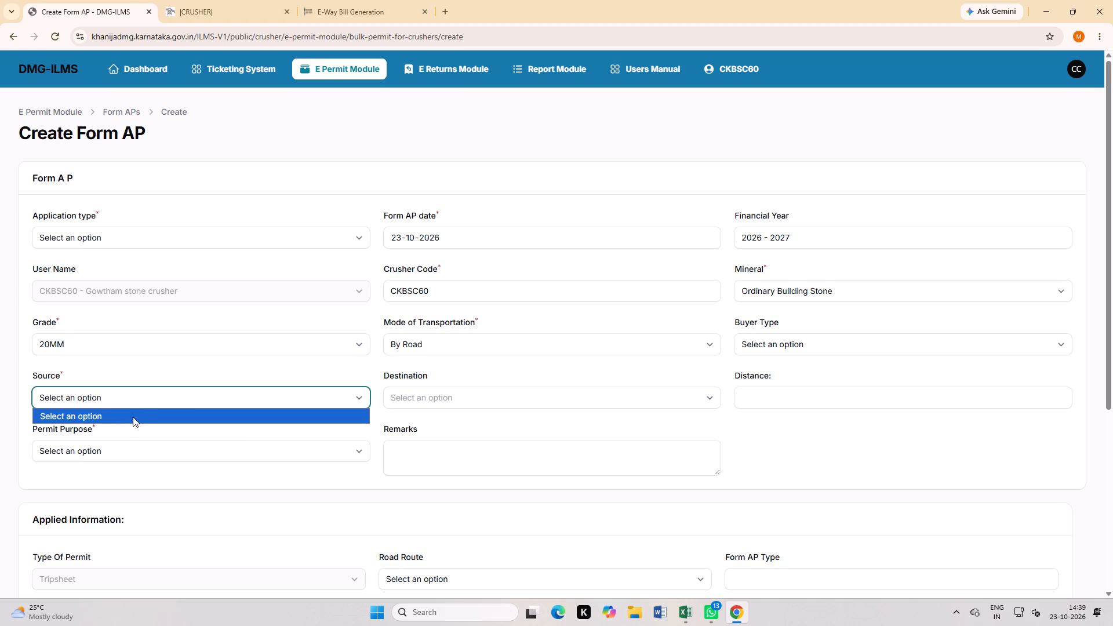
double_click(141, 402)
click(126, 430)
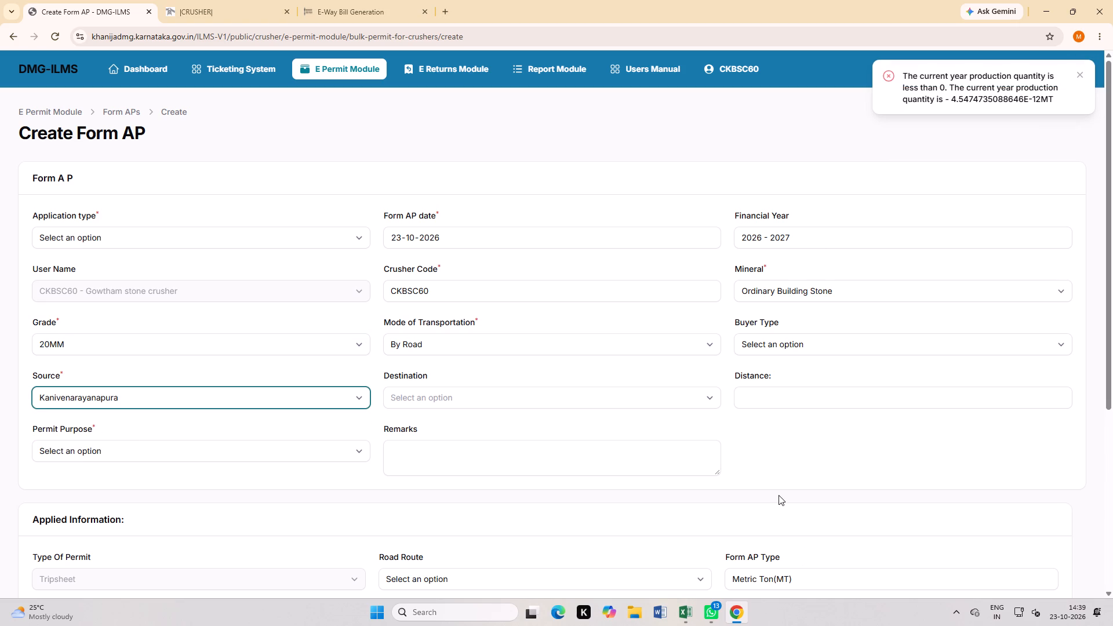
scroll(235, 381, down, 1)
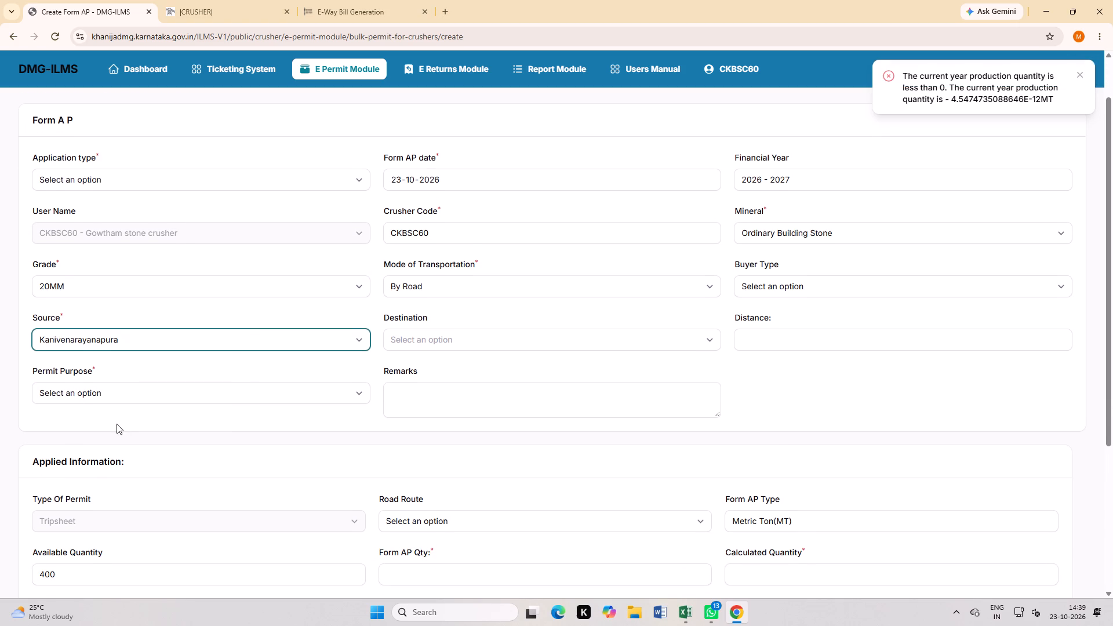
click(70, 390)
click(114, 144)
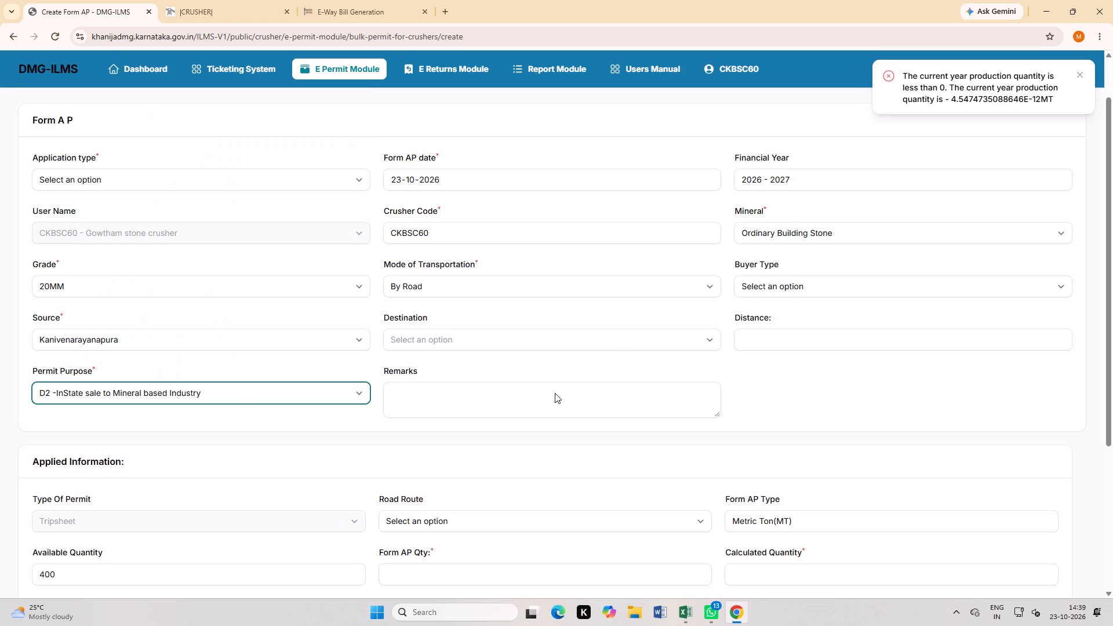
Set the Form AP quantity to 400 in the applied information.
click(383, 449)
scroll(976, 503, down, 2)
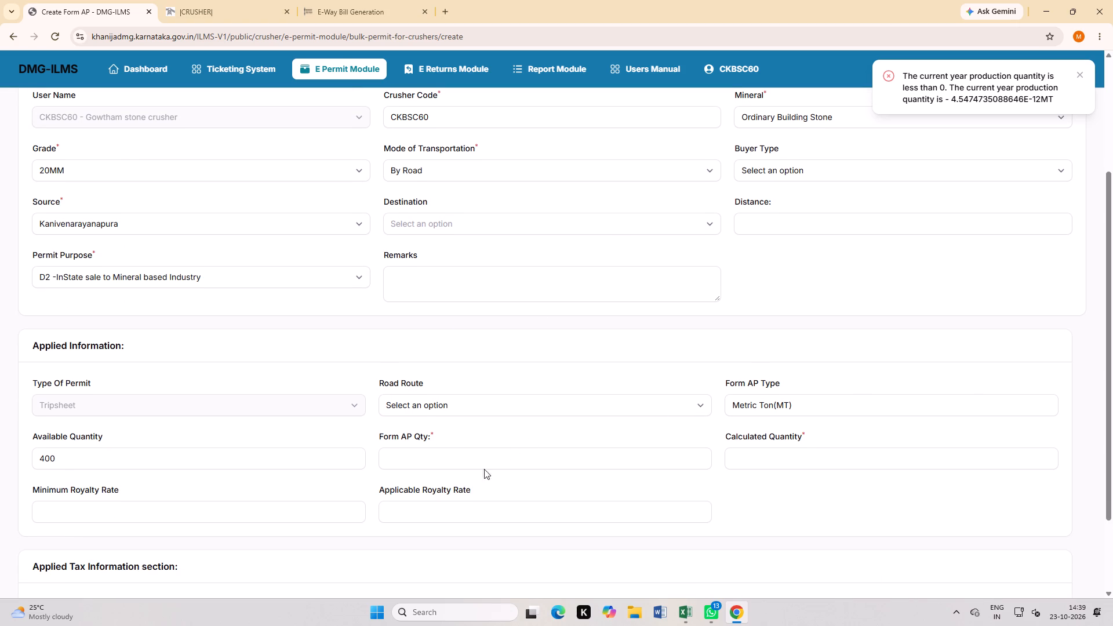
click(454, 461)
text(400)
click(502, 482)
Select New again as the application type and create the Form AP.
scroll(468, 476, down, 5)
scroll(191, 503, down, 6)
scroll(295, 399, up, 14)
scroll(333, 453, down, 5)
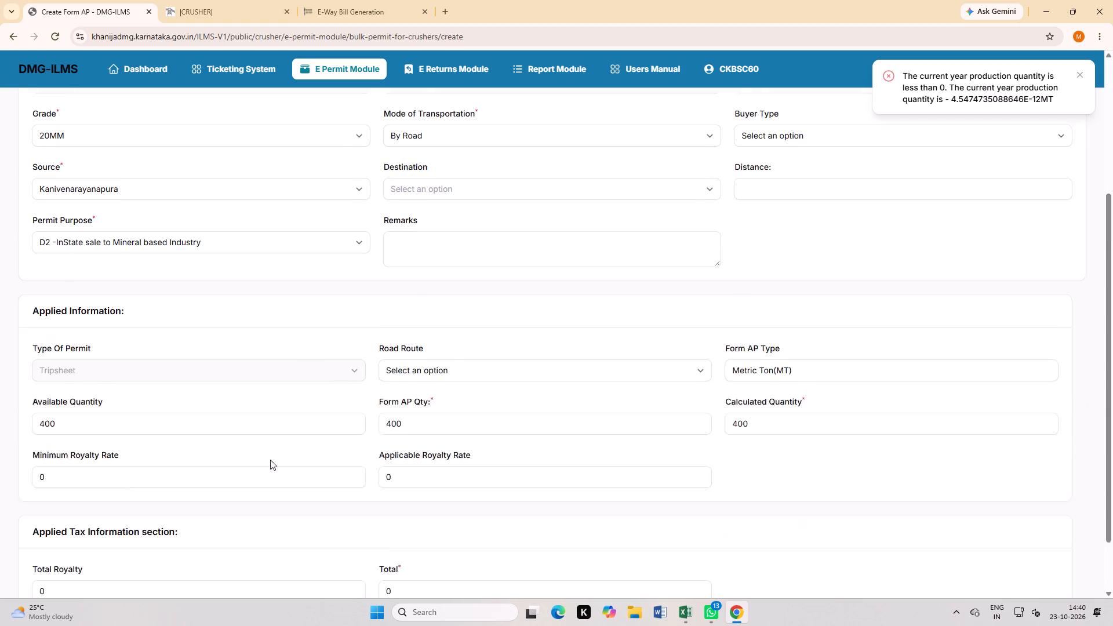
scroll(270, 460, down, 10)
click(40, 565)
scroll(181, 395, up, 5)
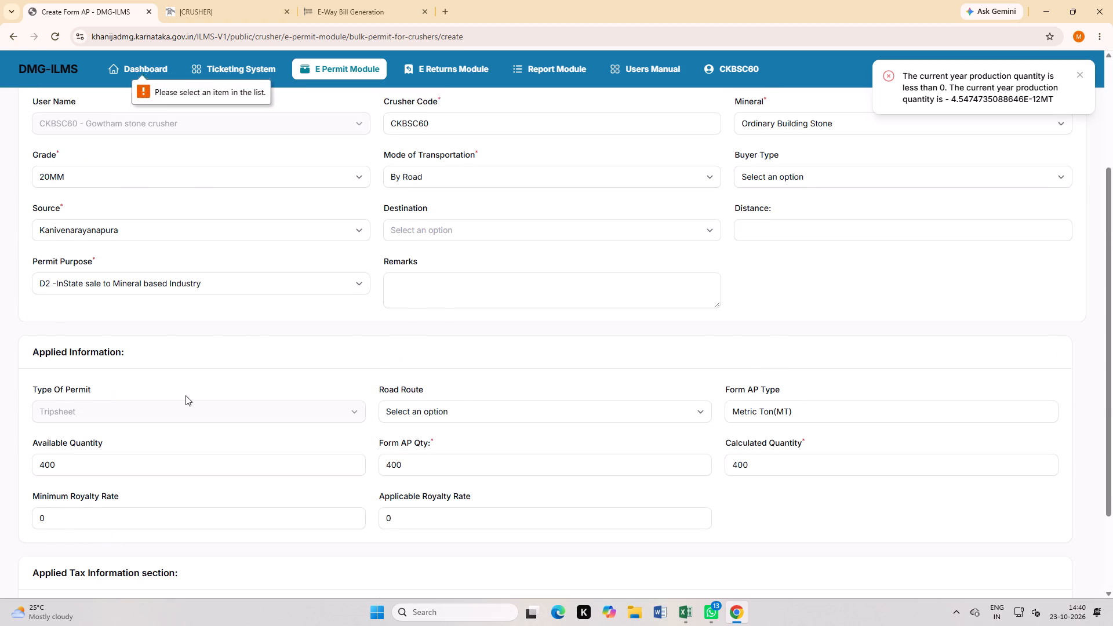
scroll(185, 395, up, 1)
click(94, 236)
click(81, 271)
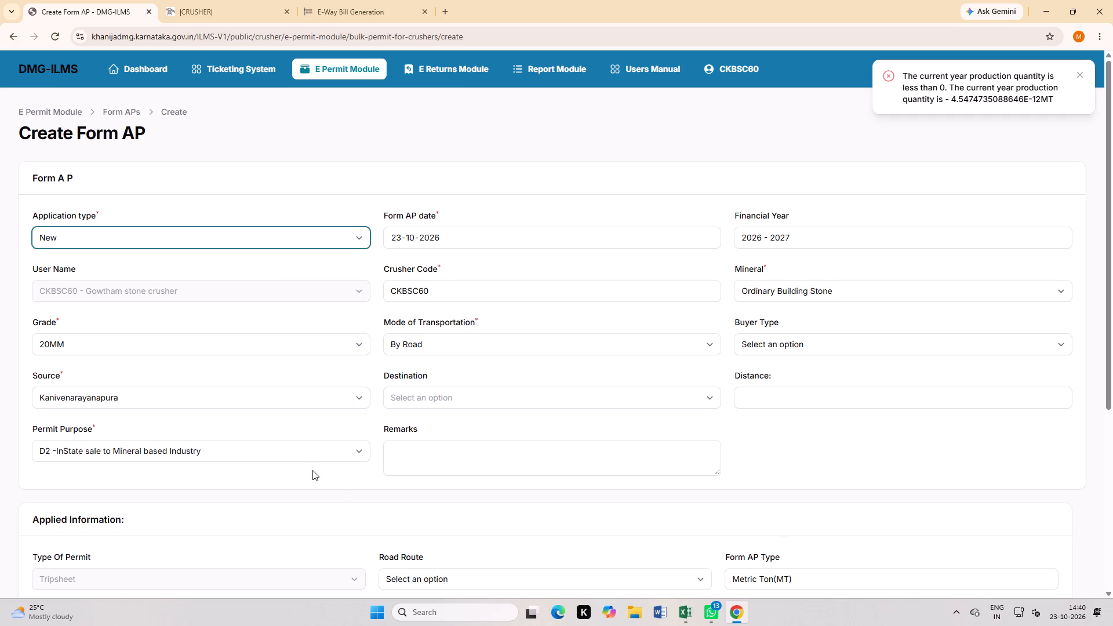
scroll(174, 436, down, 13)
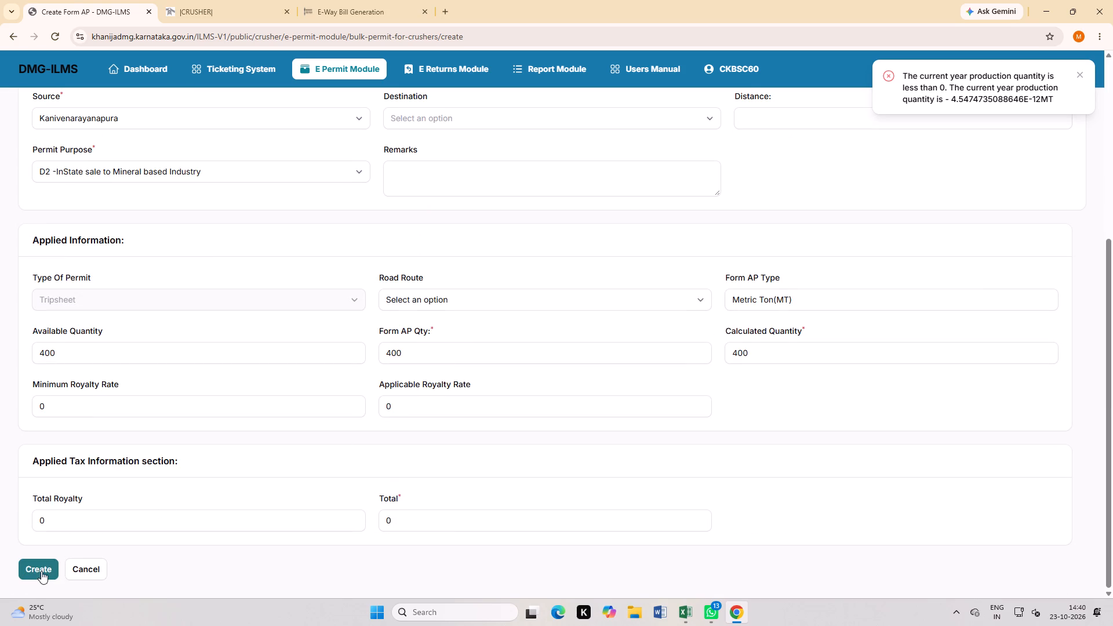
click(41, 570)
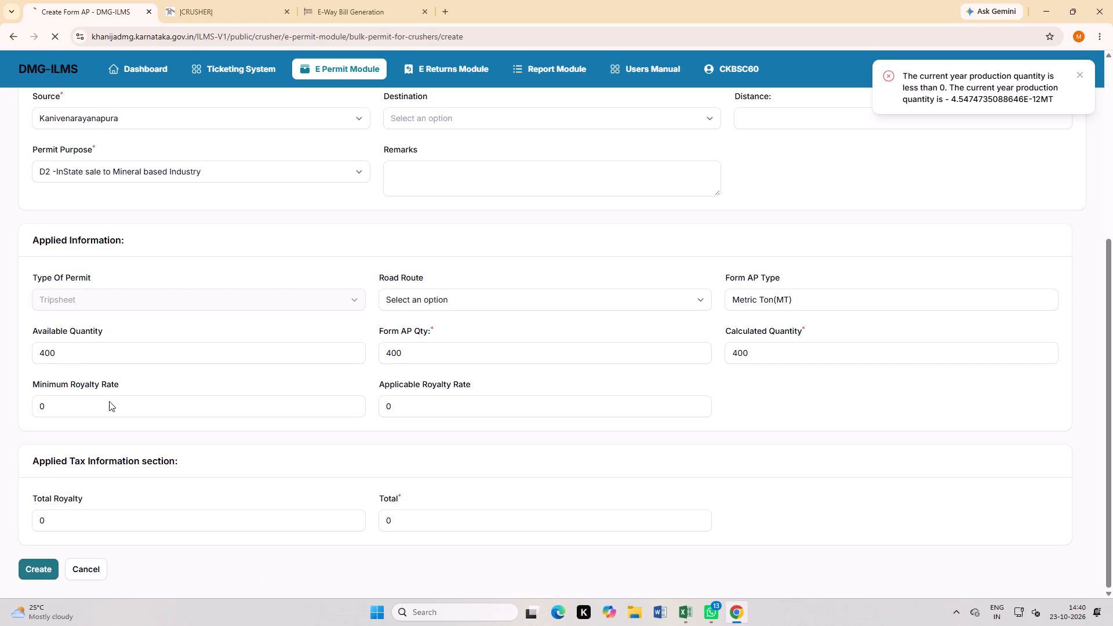
Start a new Mineral Dispatch Permit (MDP) and choose SSPP MDP as the mobile model.
scroll(583, 170, up, 5)
scroll(73, 386, down, 5)
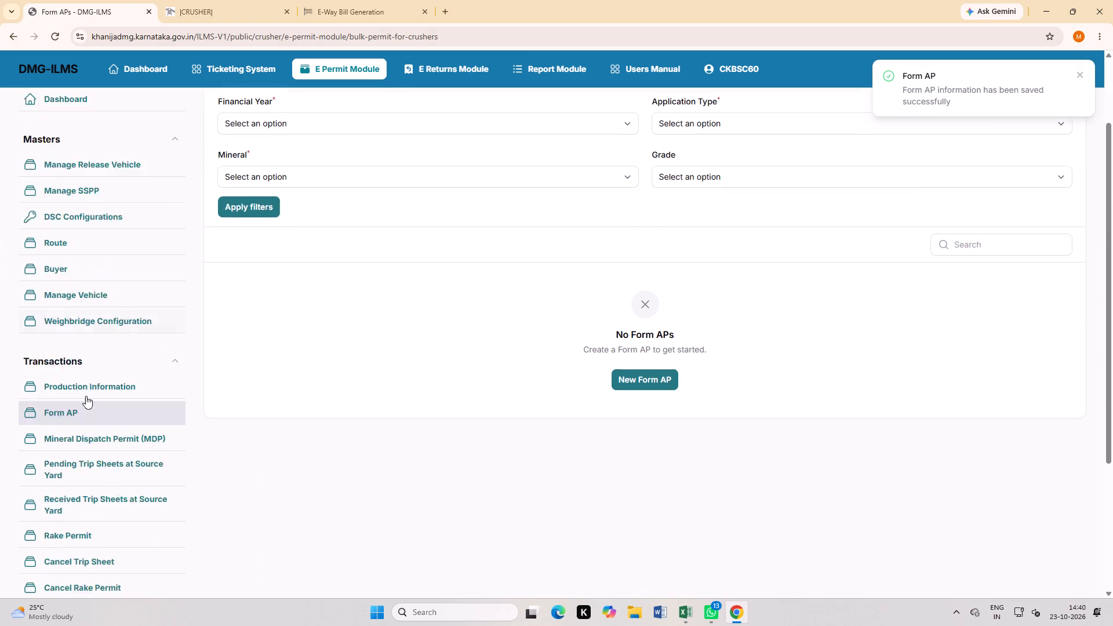
click(70, 247)
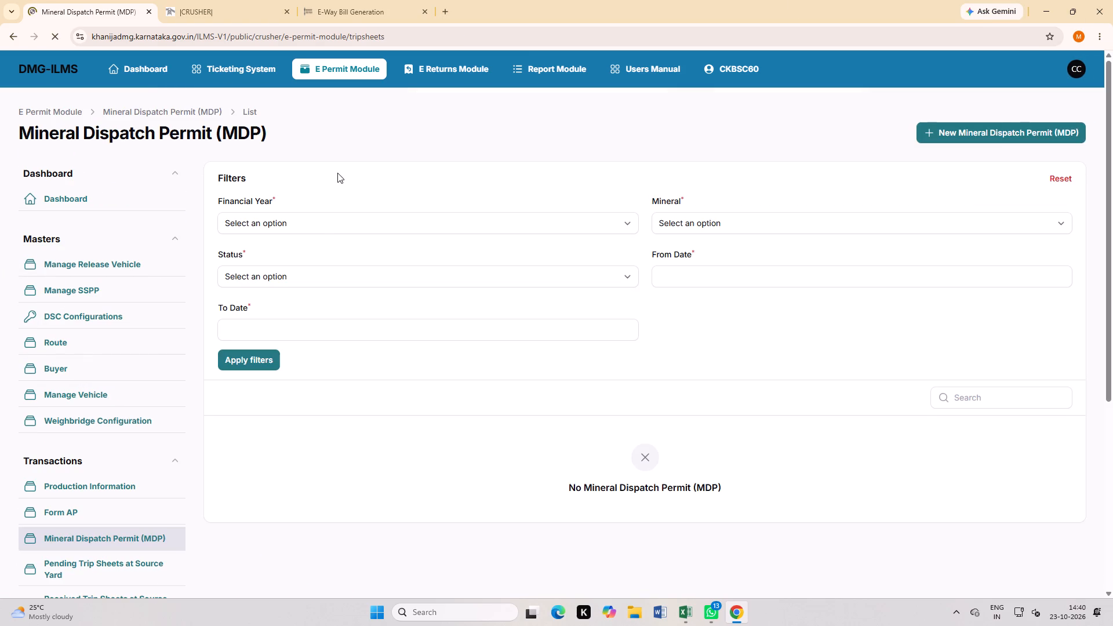
click(1002, 139)
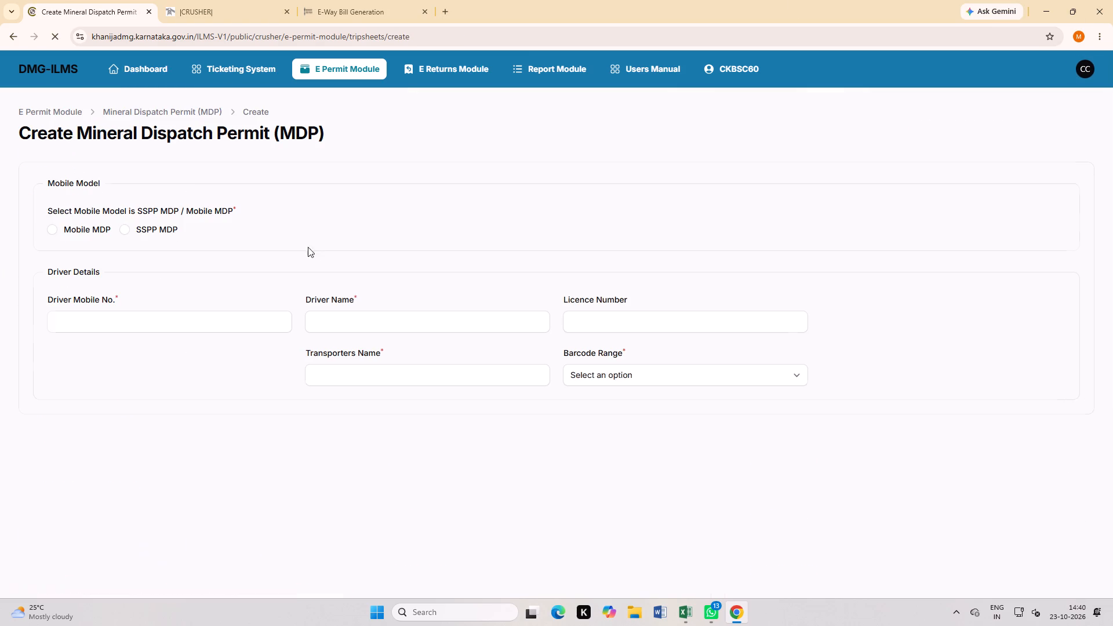
click(112, 315)
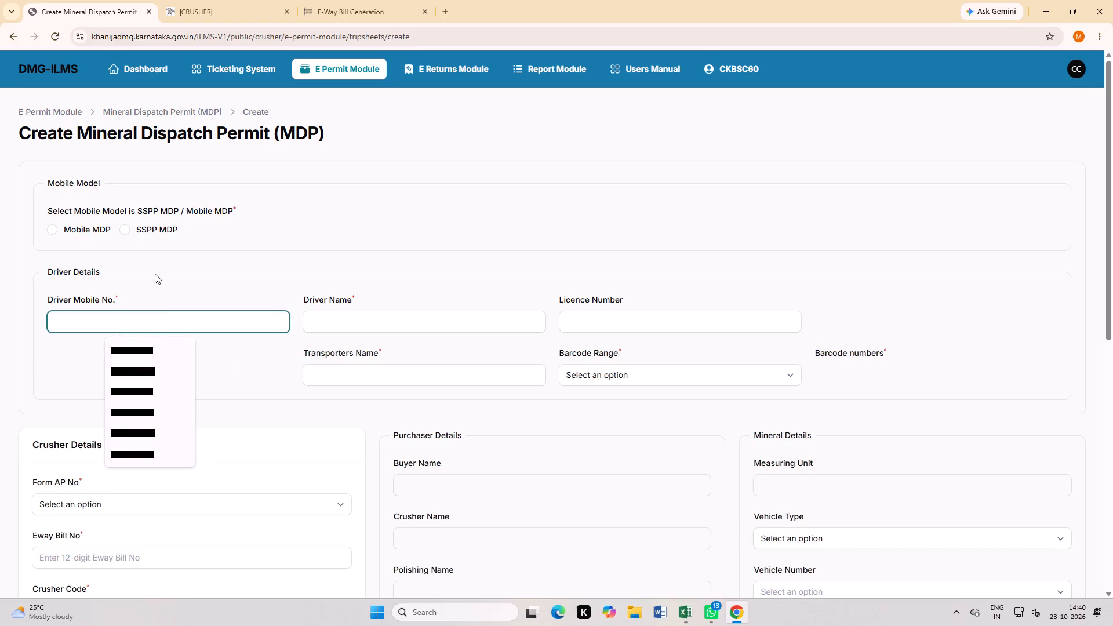
click(149, 231)
Enter the driver's mobile number and set the driver name to DRIVER in the driver details.
click(167, 318)
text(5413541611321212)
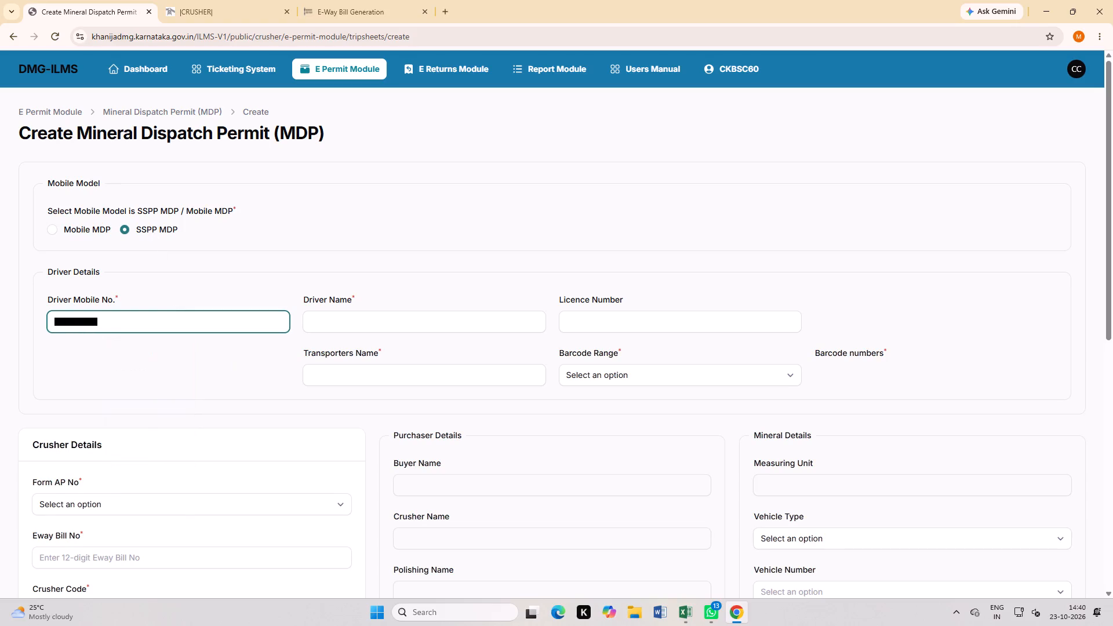
click(401, 311)
click(405, 353)
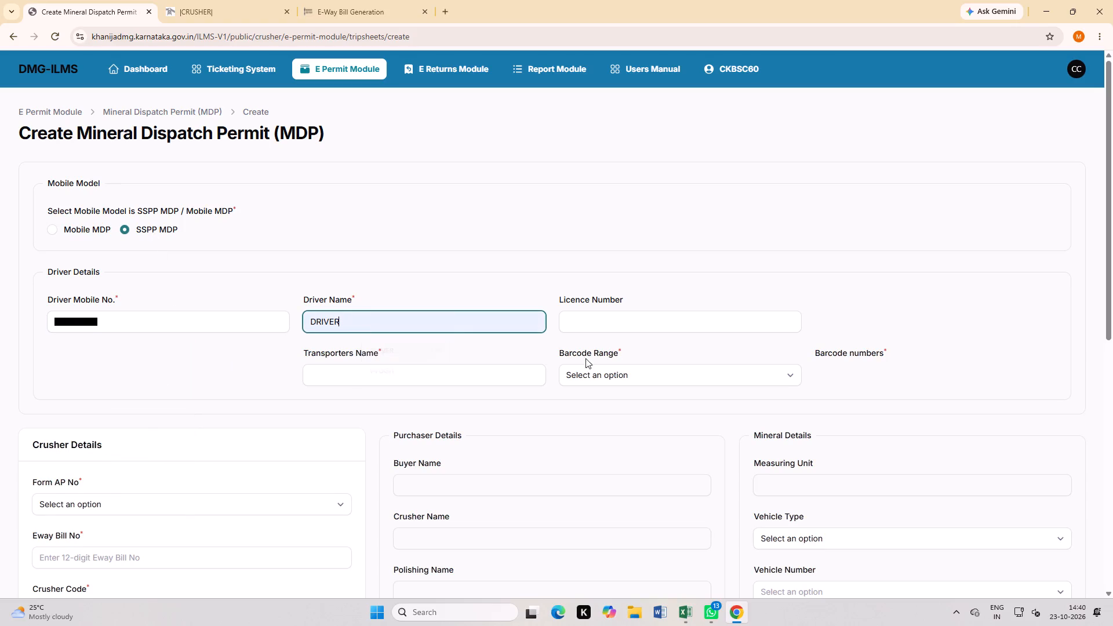
click(623, 317)
click(651, 375)
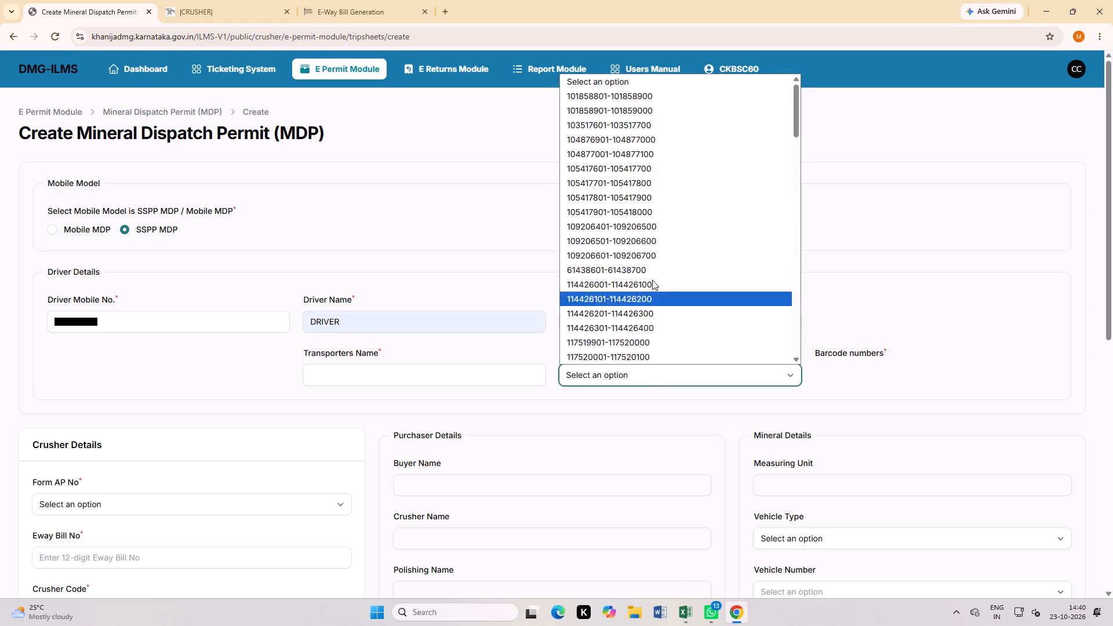
scroll(651, 280, down, 20)
scroll(651, 280, down, 2)
scroll(654, 346, down, 2)
click(653, 337)
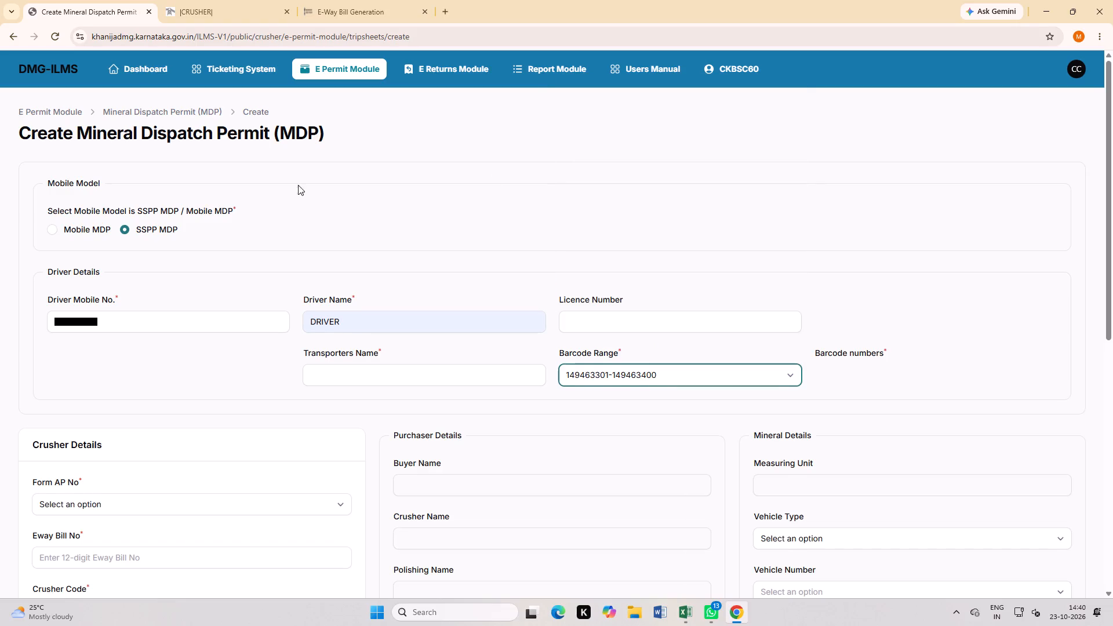
scroll(290, 464, down, 2)
click(884, 259)
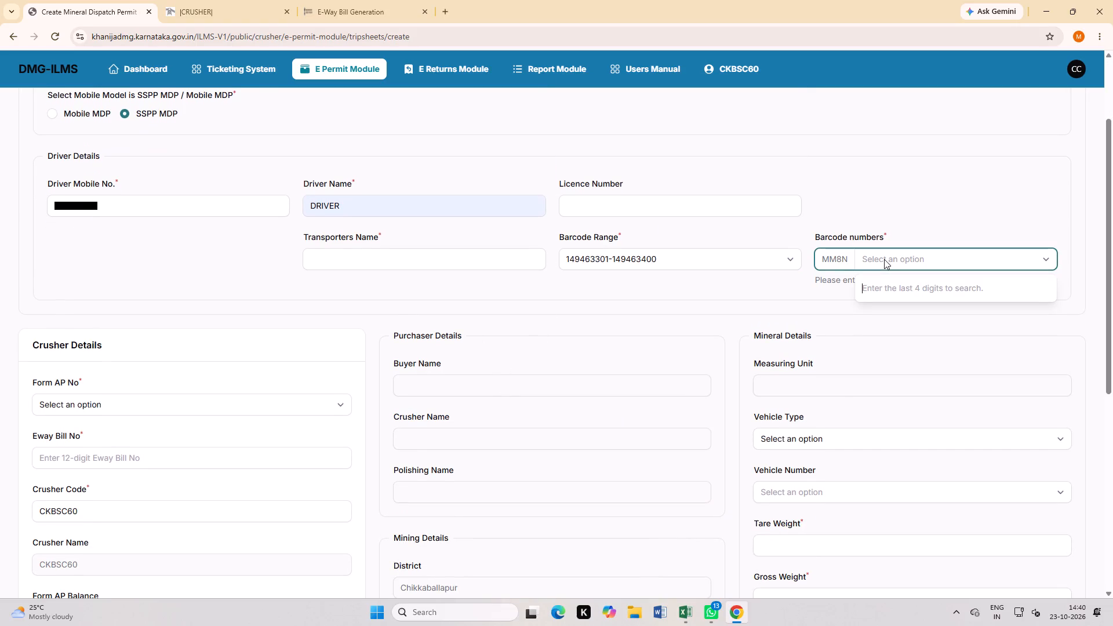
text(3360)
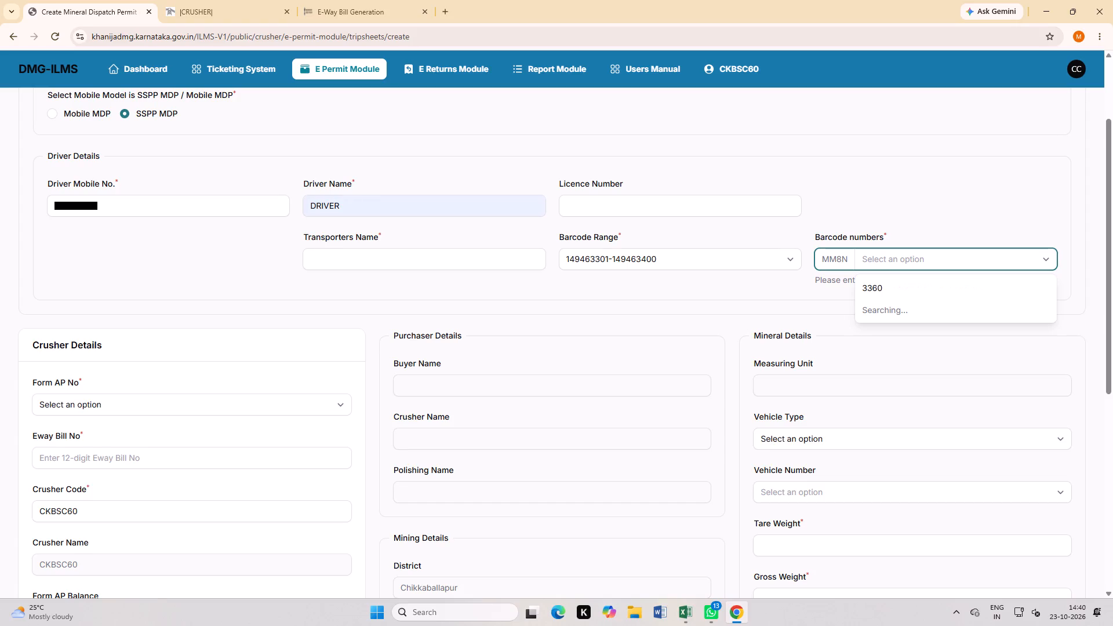
click(909, 315)
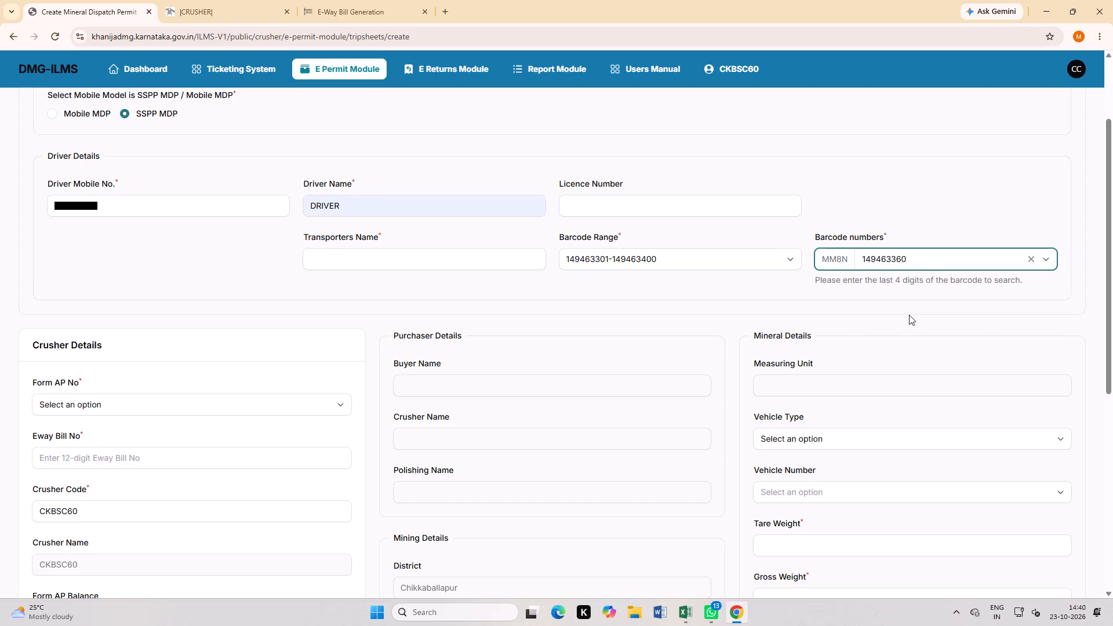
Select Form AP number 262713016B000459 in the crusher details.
scroll(189, 369, down, 1)
click(152, 344)
click(117, 453)
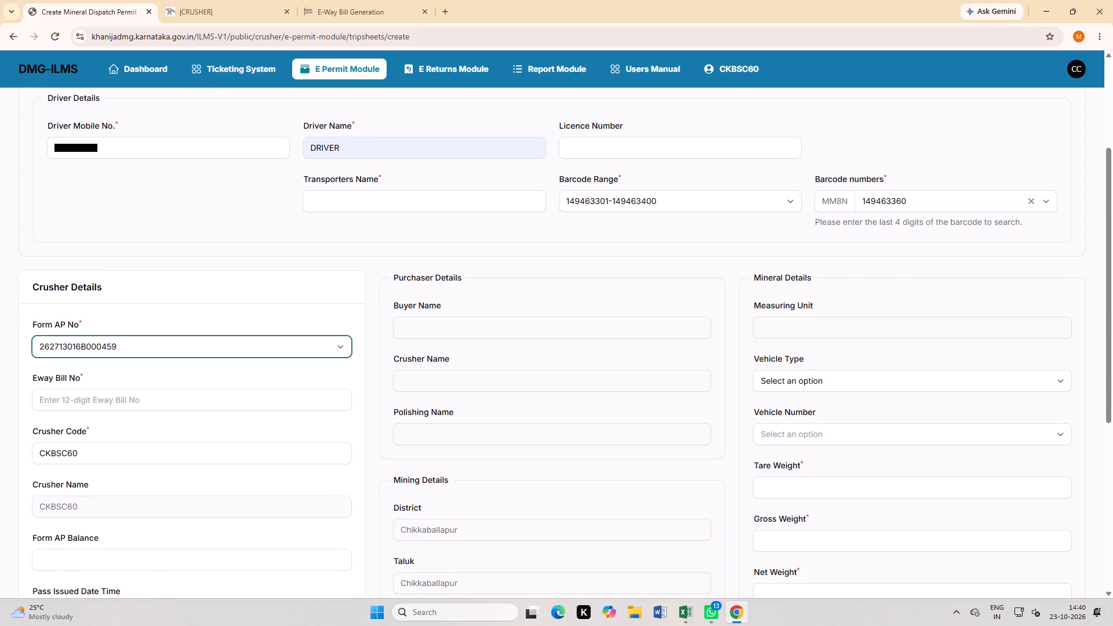
scroll(514, 336, down, 2)
click(792, 268)
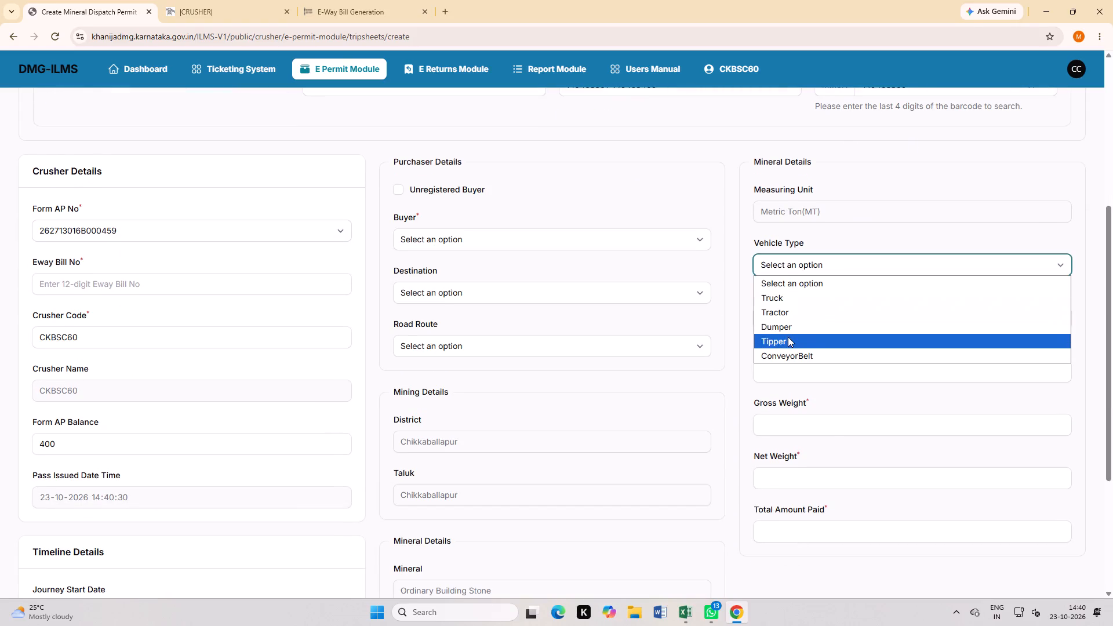
click(788, 337)
click(788, 316)
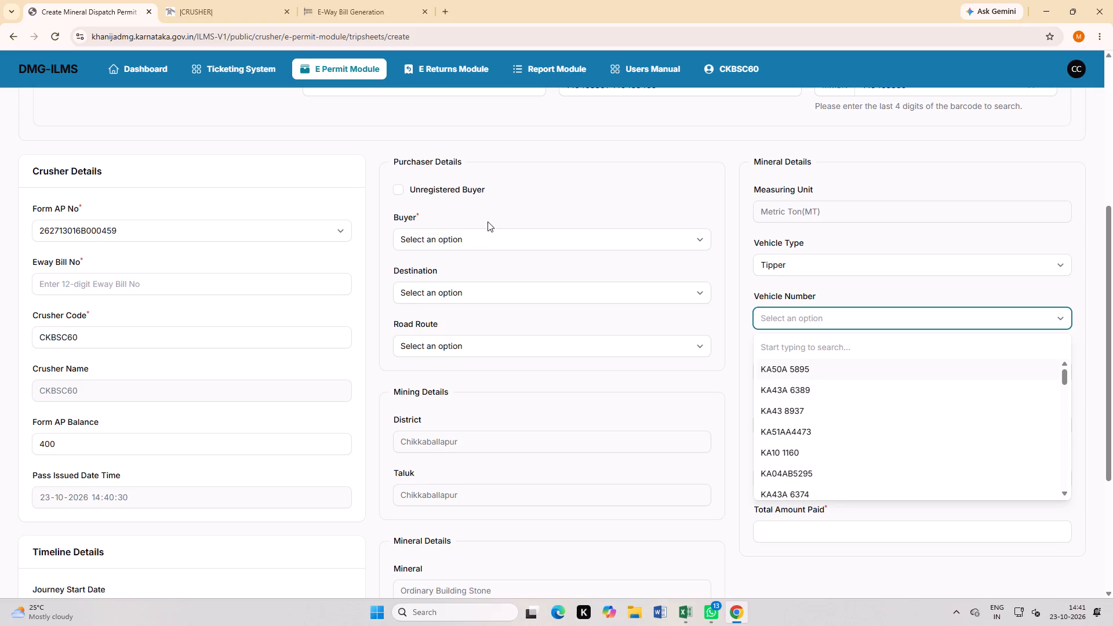
scroll(538, 166, up, 1)
click(92, 330)
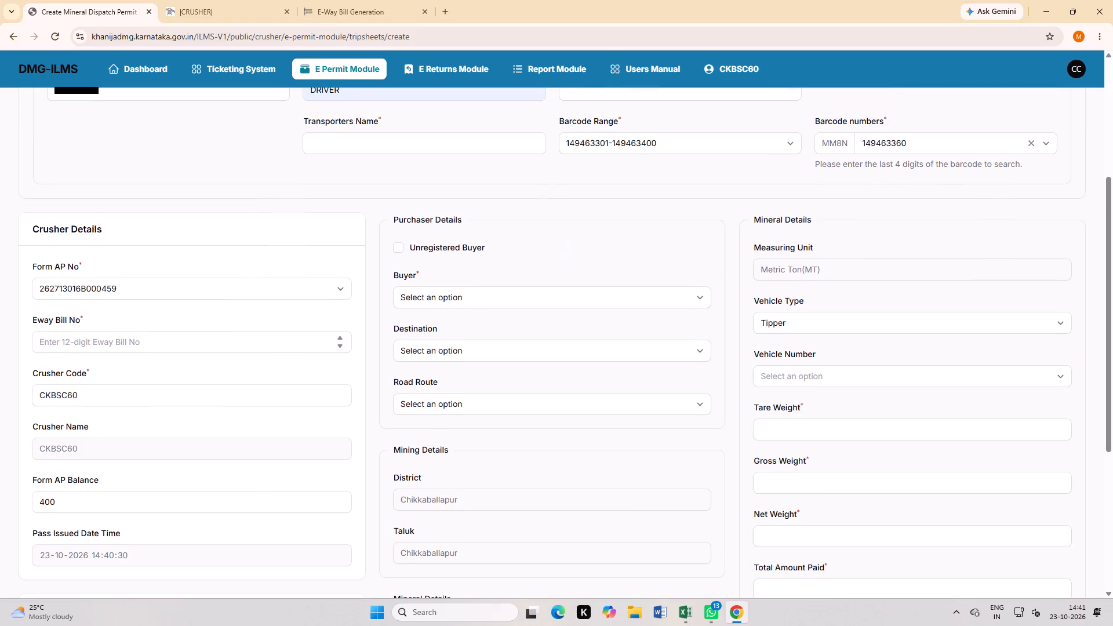
click(99, 340)
click(779, 370)
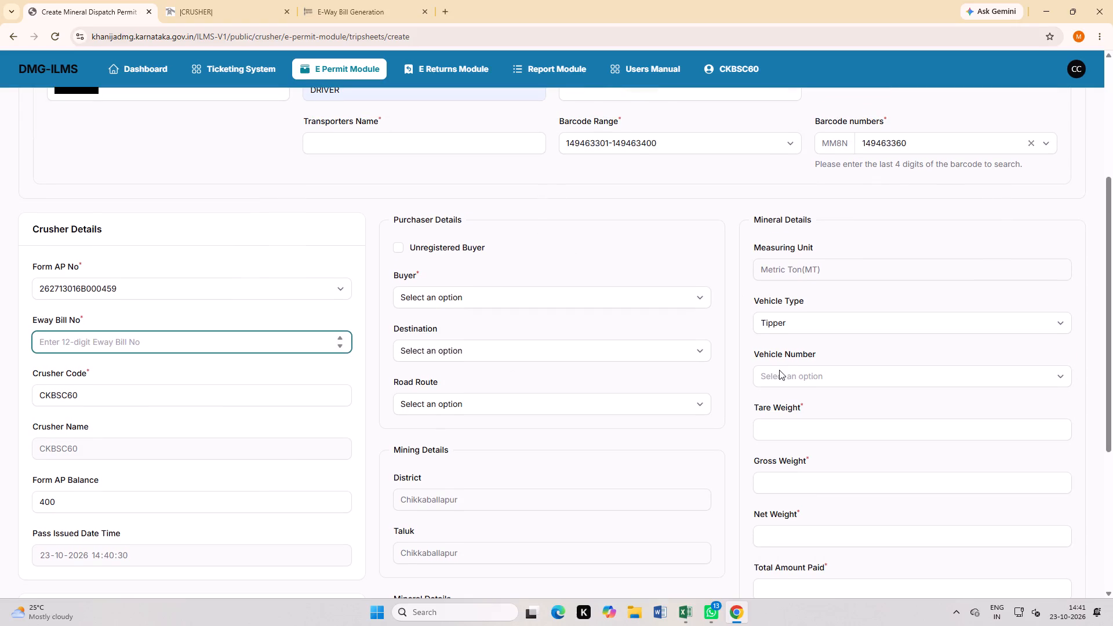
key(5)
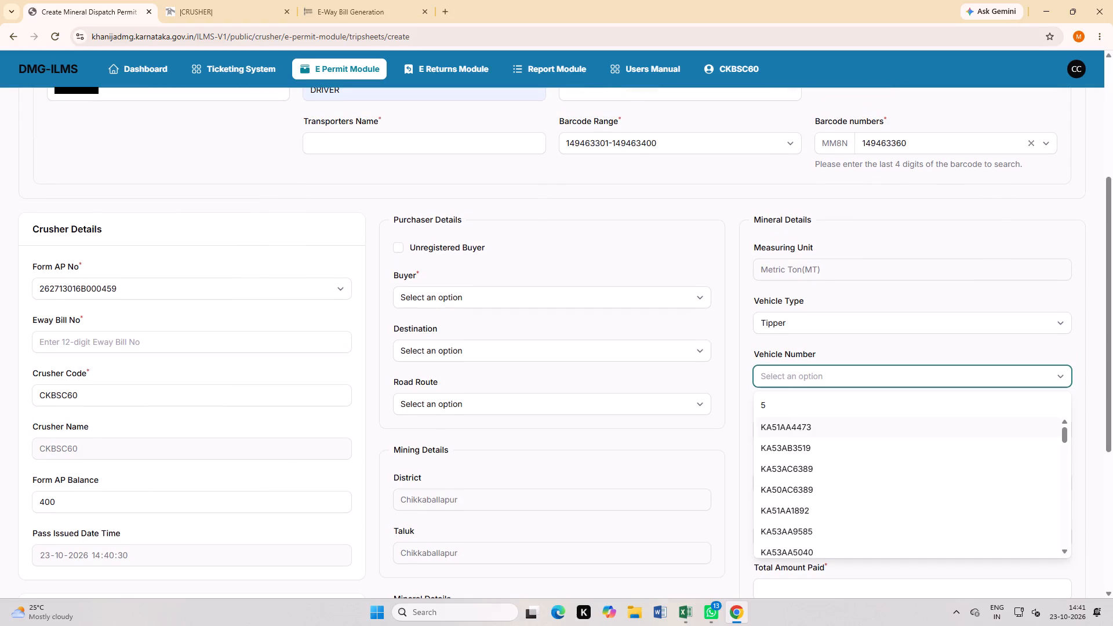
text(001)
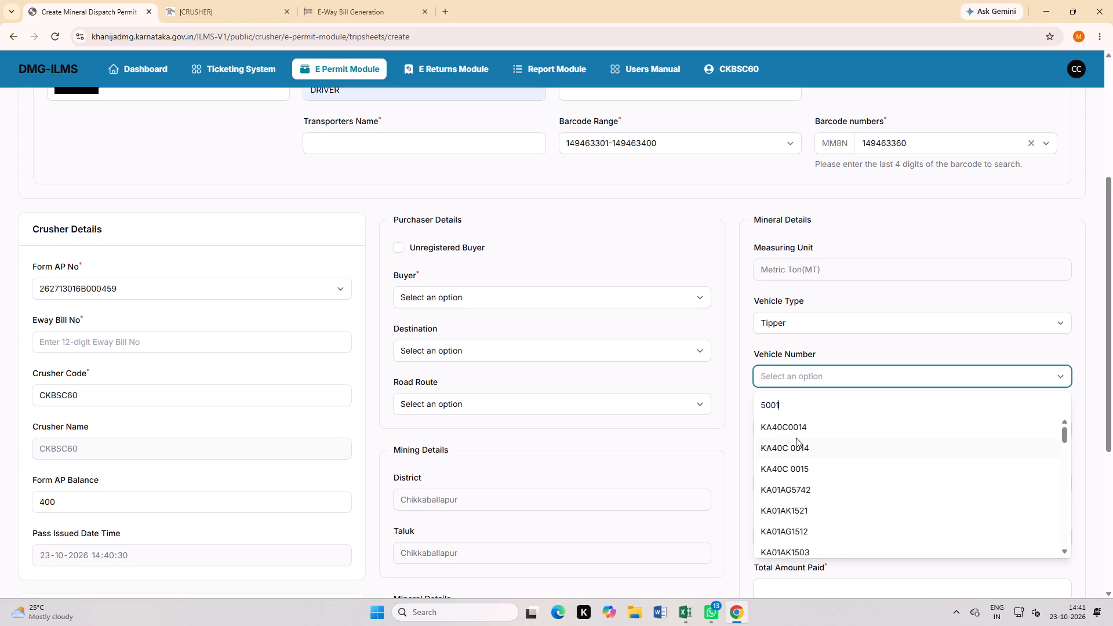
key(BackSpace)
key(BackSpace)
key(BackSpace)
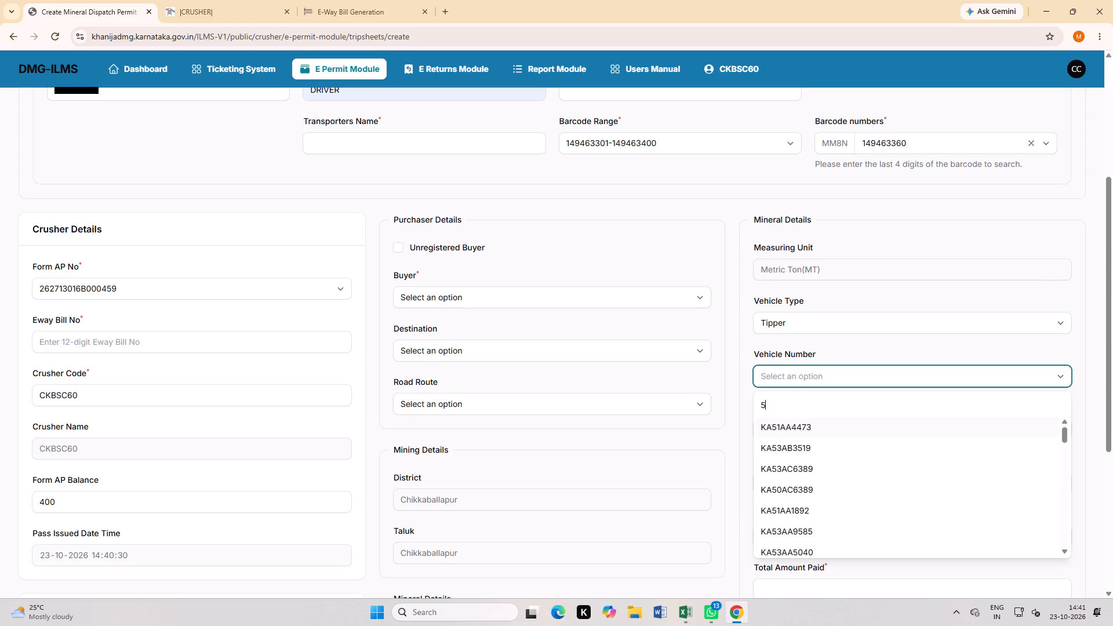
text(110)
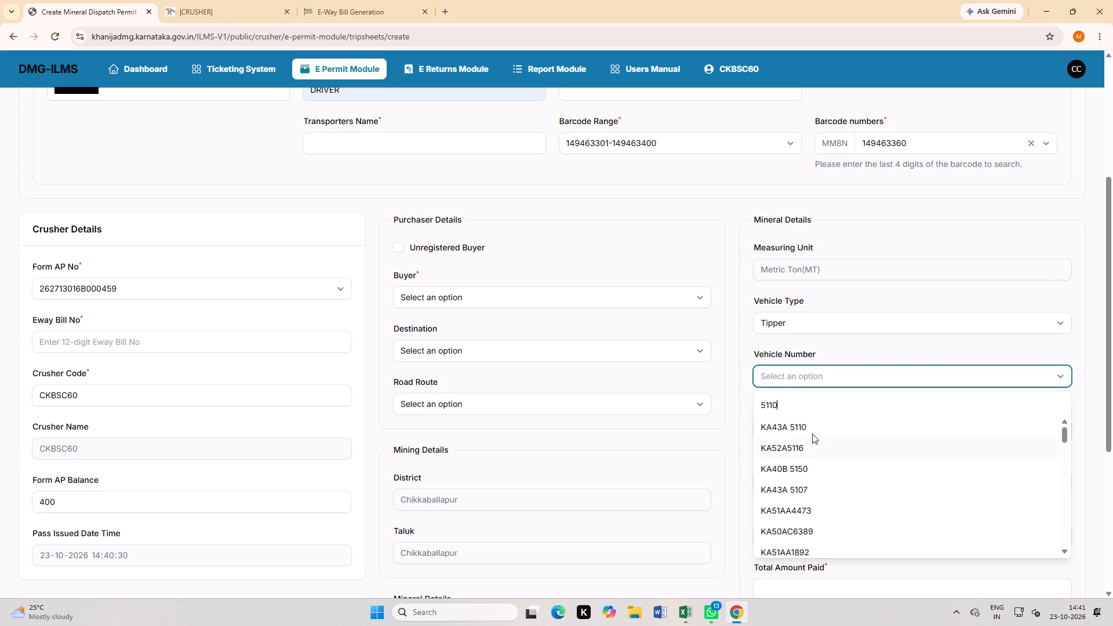
click(811, 424)
Open the gross weight for editing in the mineral details.
scroll(642, 414, down, 1)
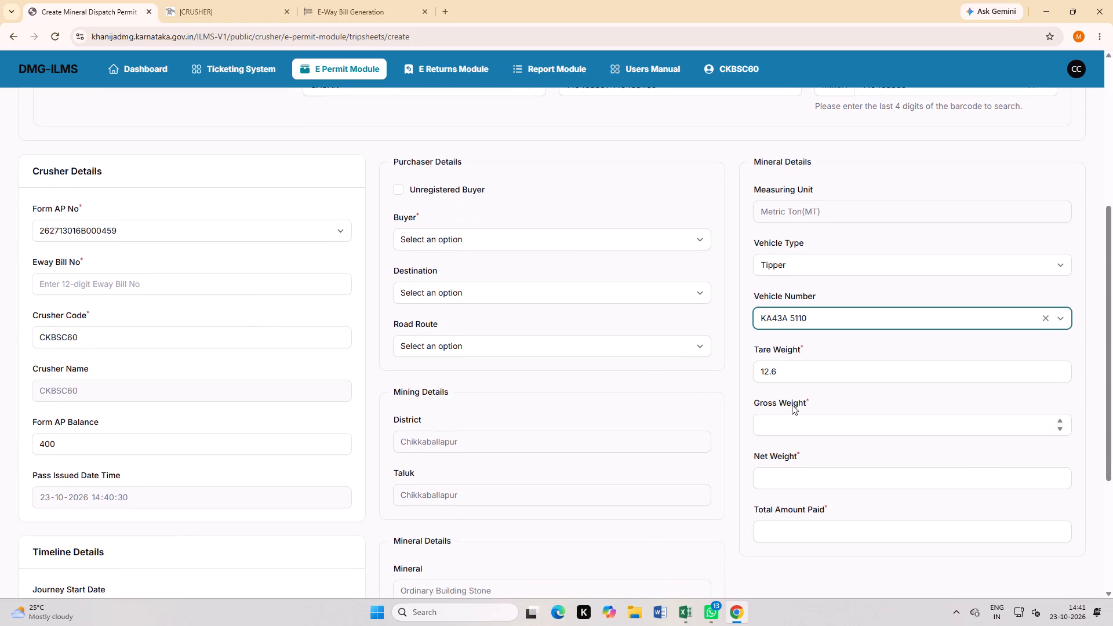
click(784, 424)
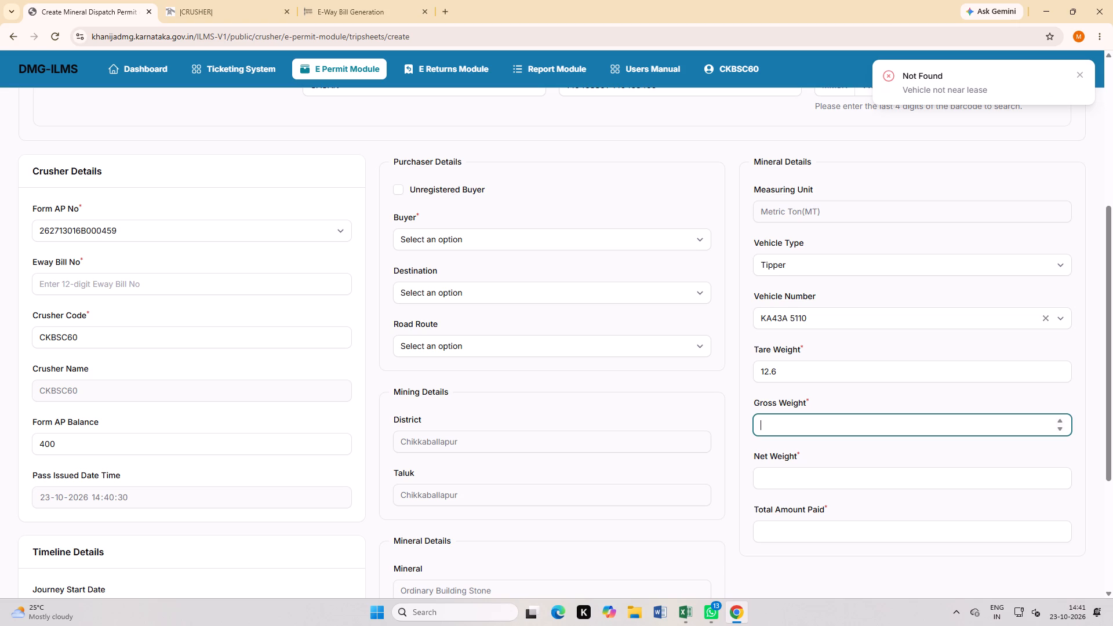
scroll(784, 424, down, 1)
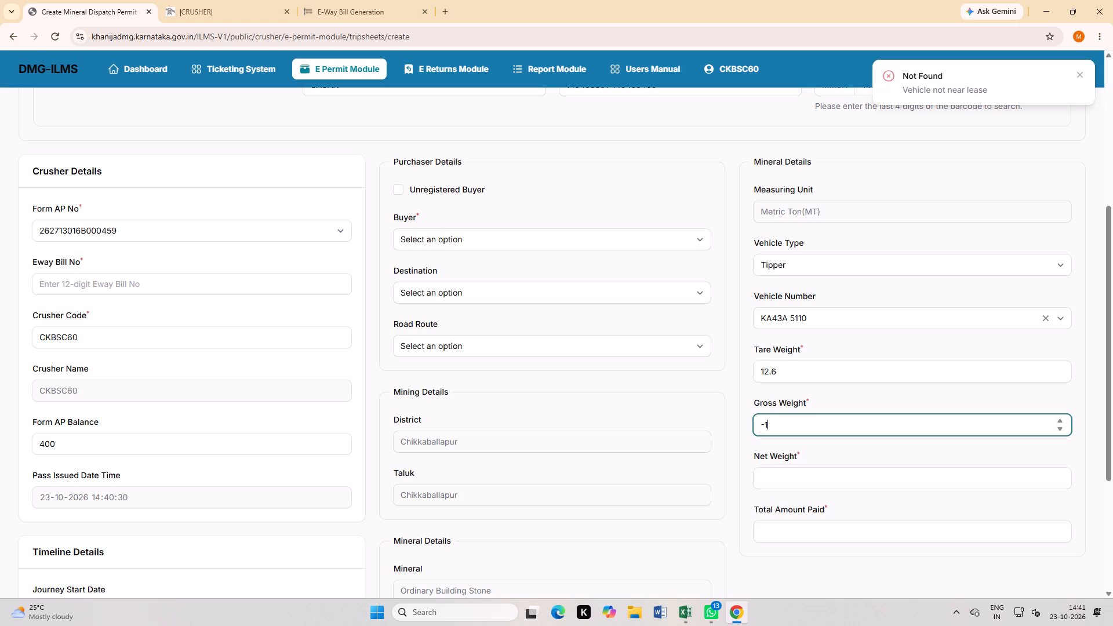
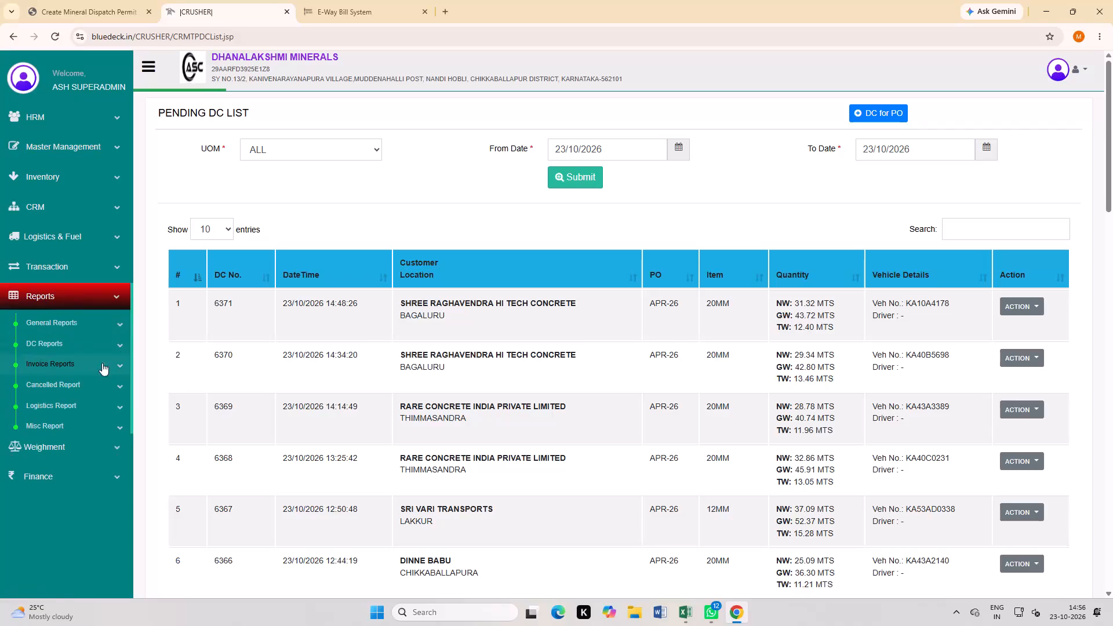
Retrieve pending delivery challan 6371 of UNIT-2, year 2026-2027, for updating in the crusher system.
click(47, 268)
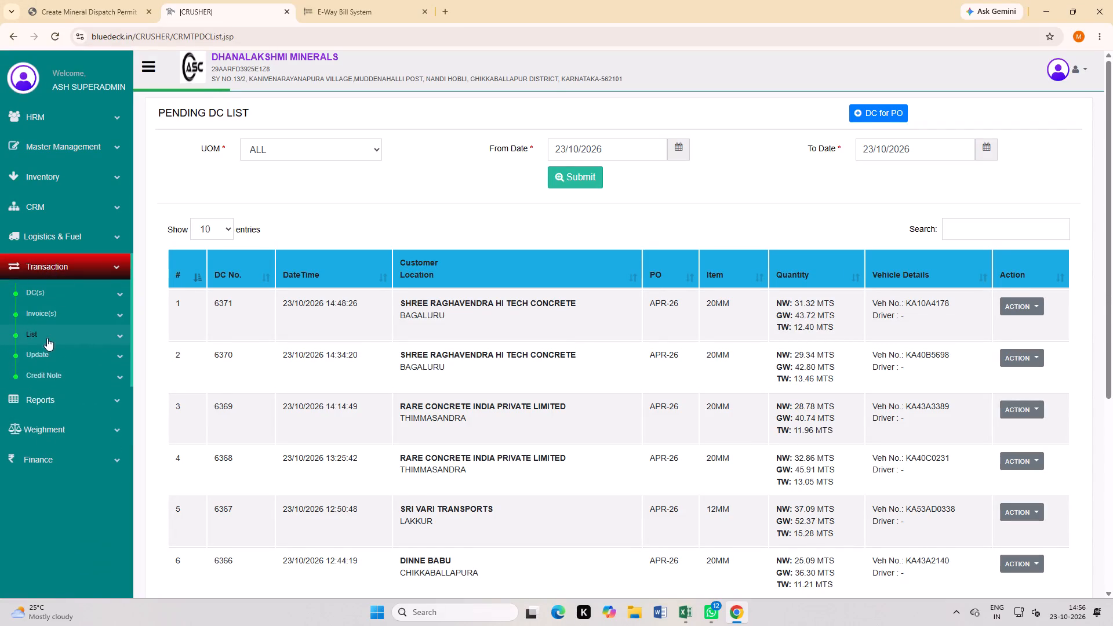
click(52, 356)
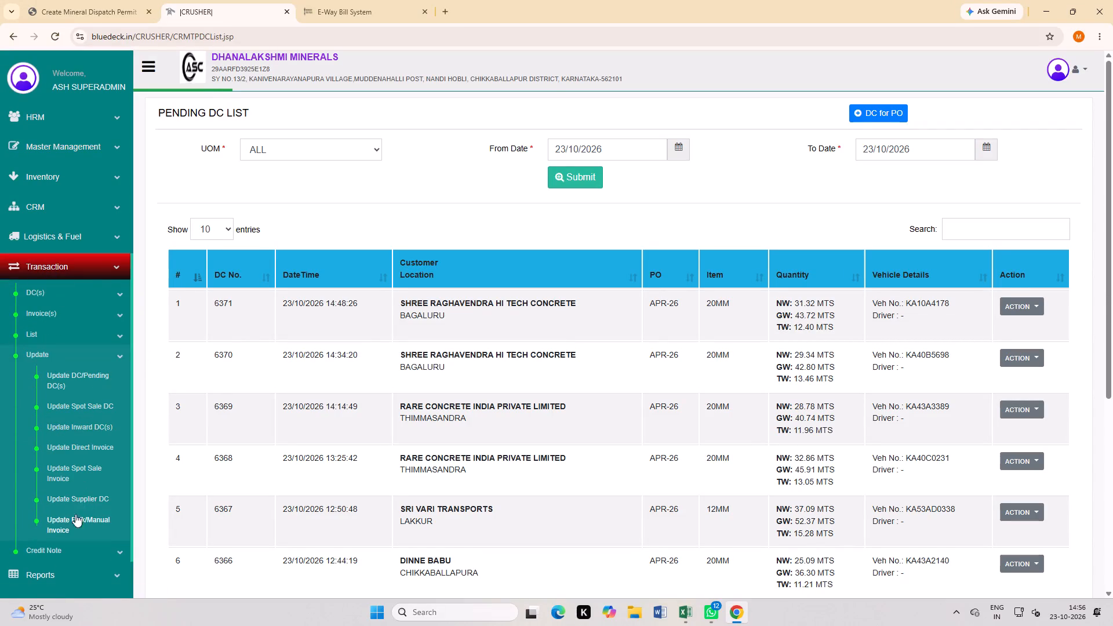
click(77, 377)
click(503, 174)
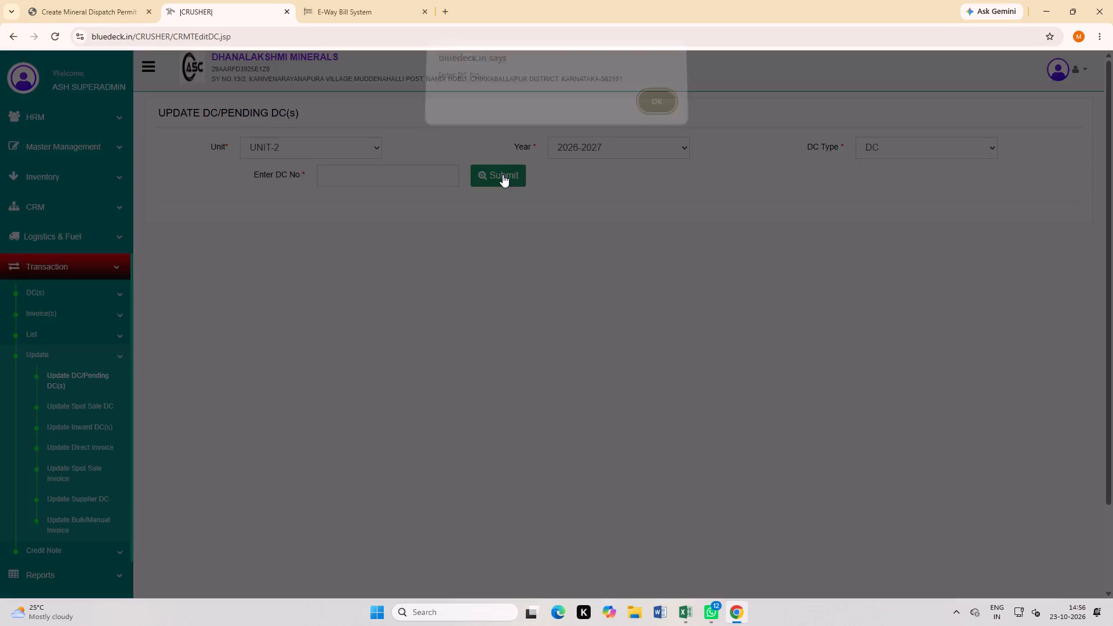
click(659, 110)
click(427, 174)
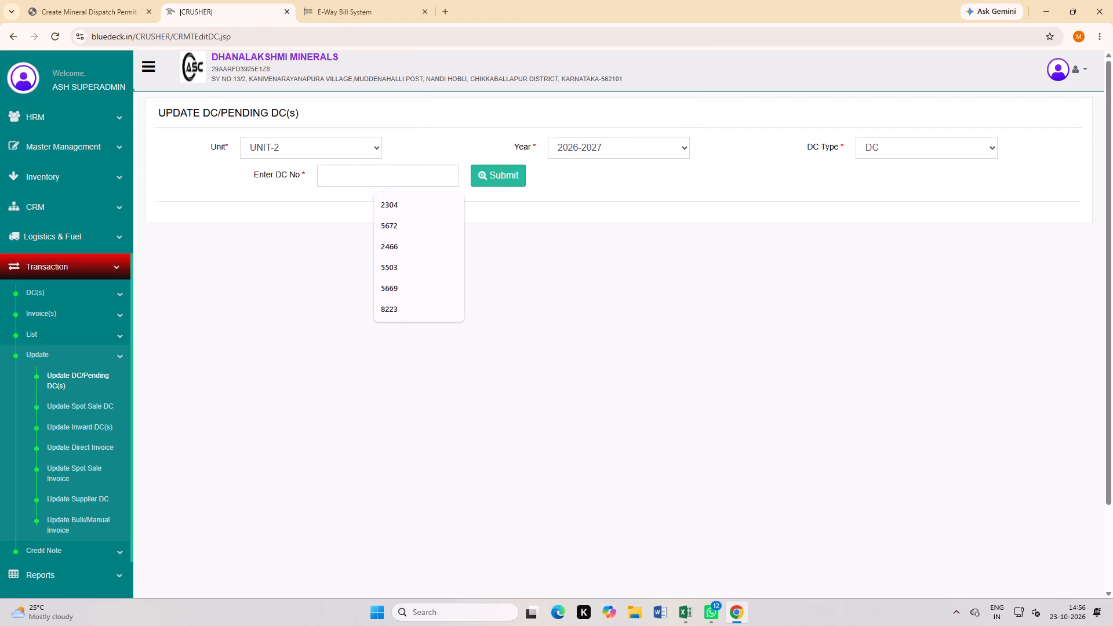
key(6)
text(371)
click(727, 284)
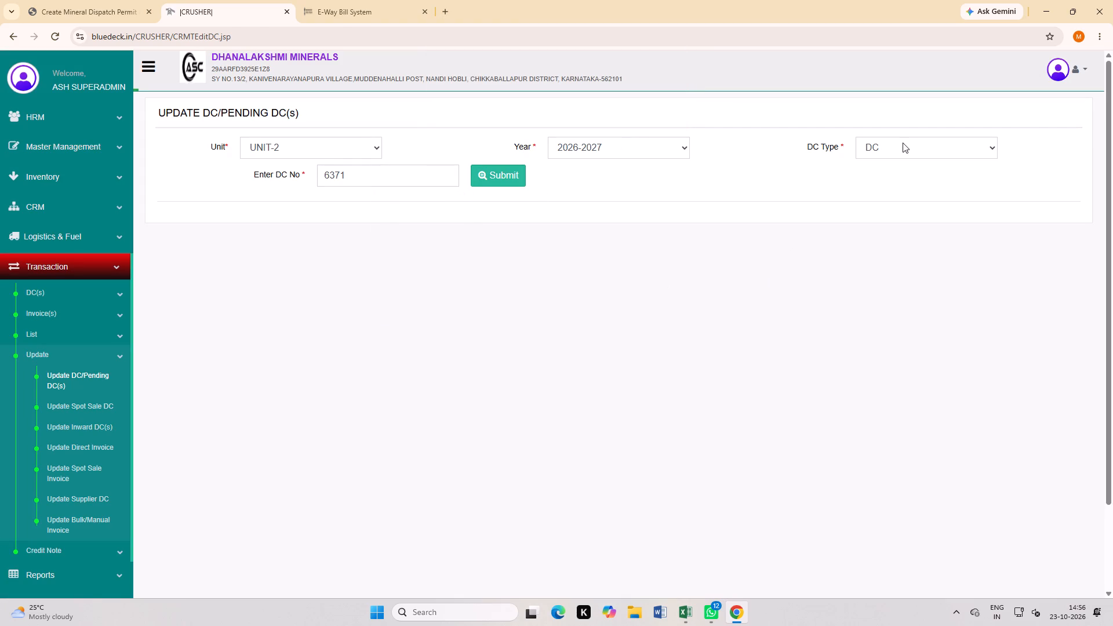
click(911, 142)
click(894, 187)
click(492, 176)
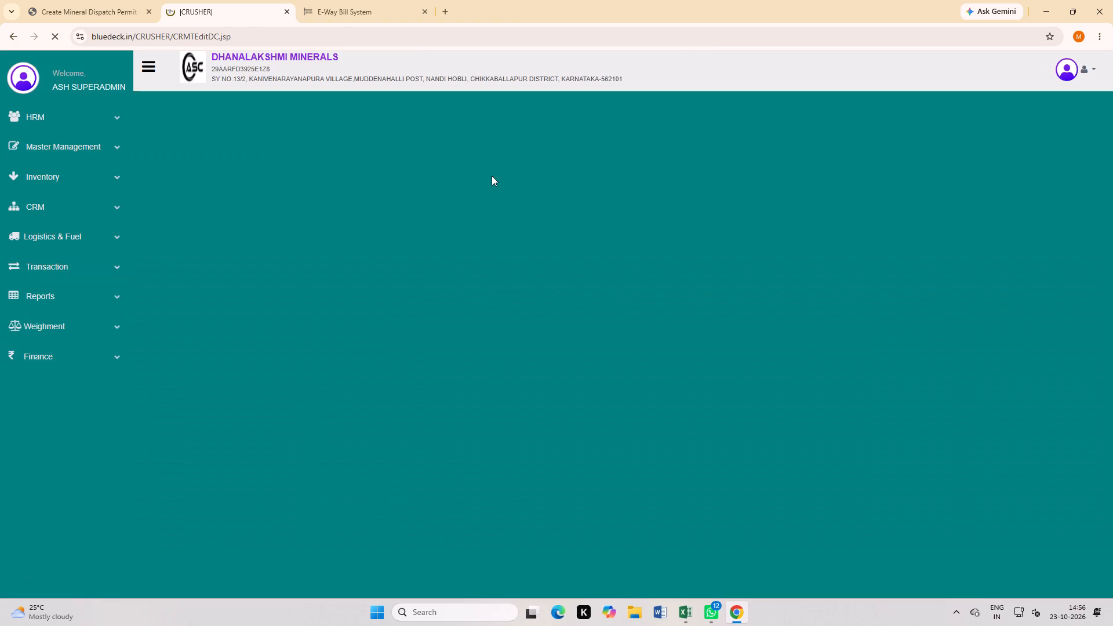
Set the item of challan 6371 to 12MM and update the challan.
scroll(700, 410, down, 3)
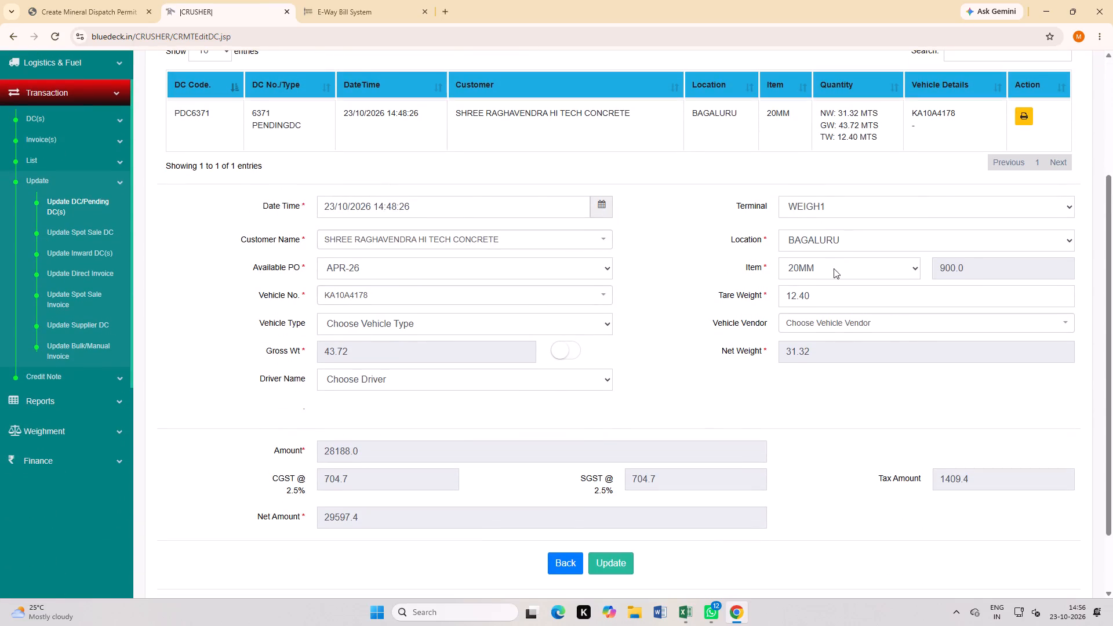
click(910, 266)
click(805, 312)
scroll(532, 516, down, 7)
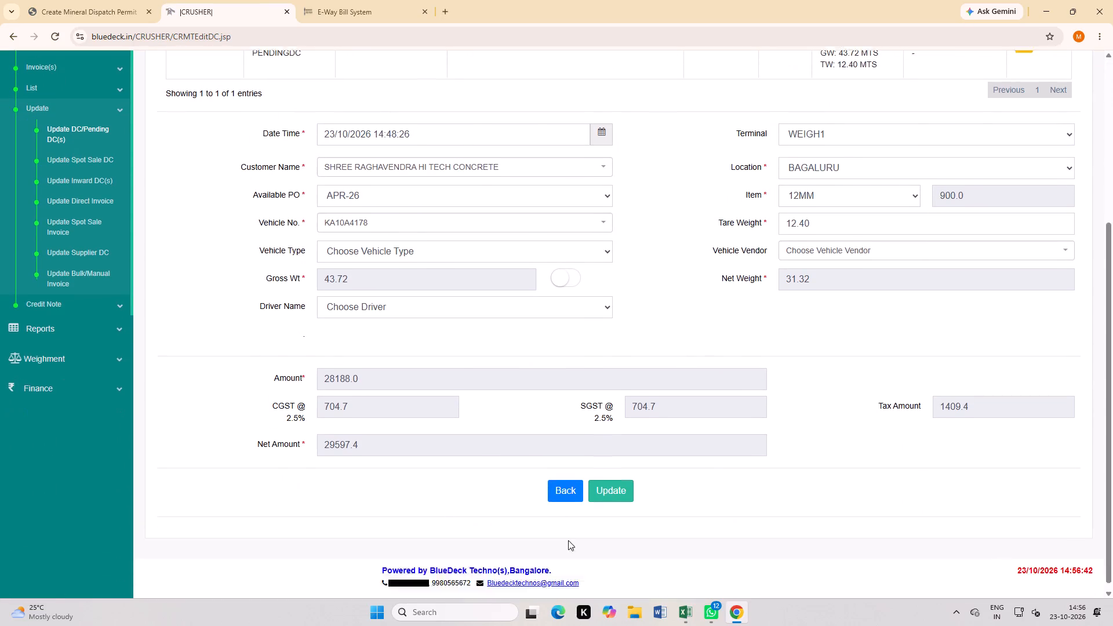
click(608, 479)
click(536, 174)
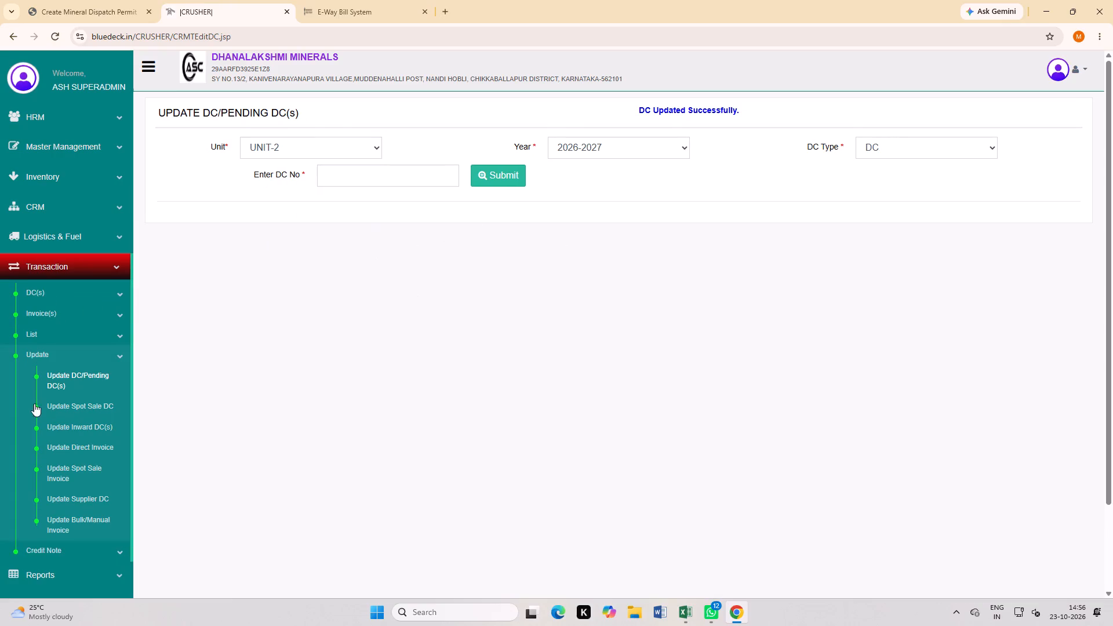
Print three portrait copies of delivery challan 6371 from the pending DC list on the Canon LBP6030 printer.
click(44, 311)
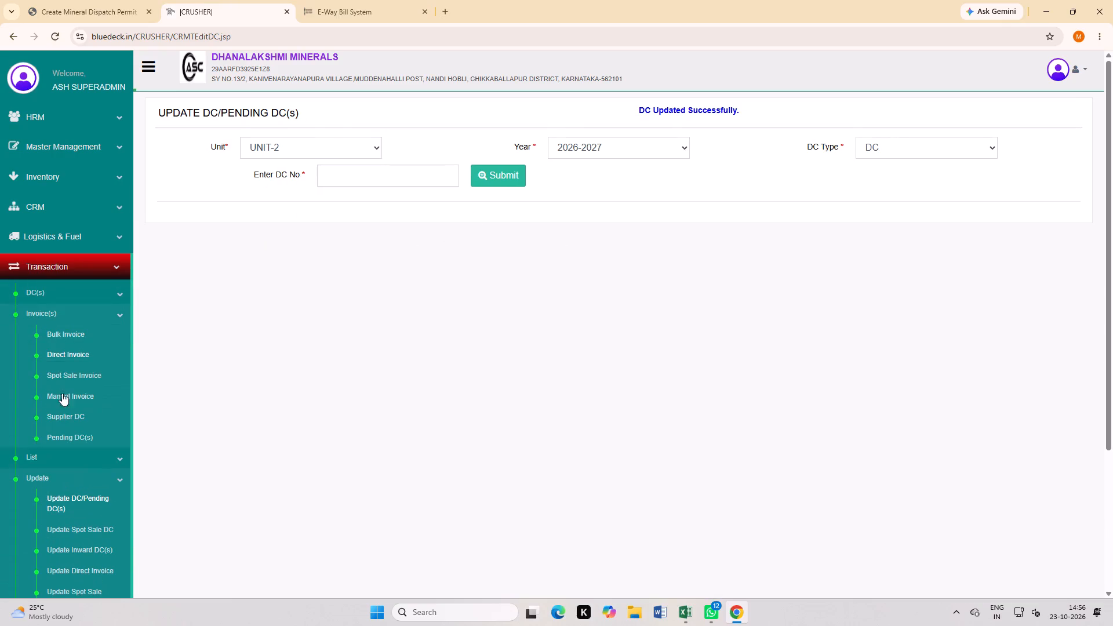
click(66, 434)
click(864, 117)
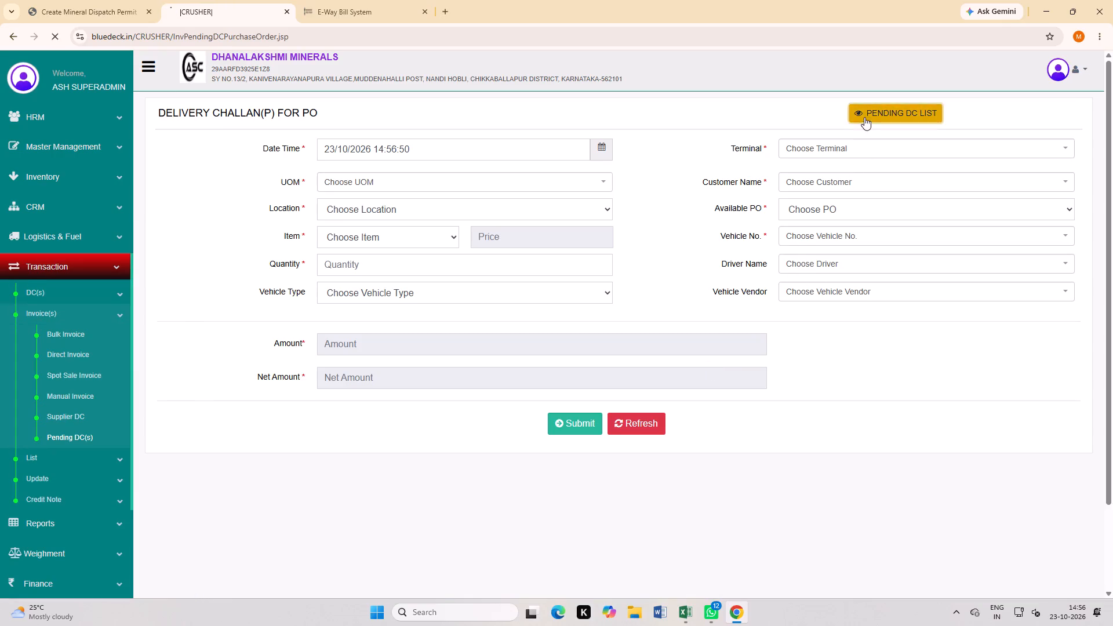
click(586, 175)
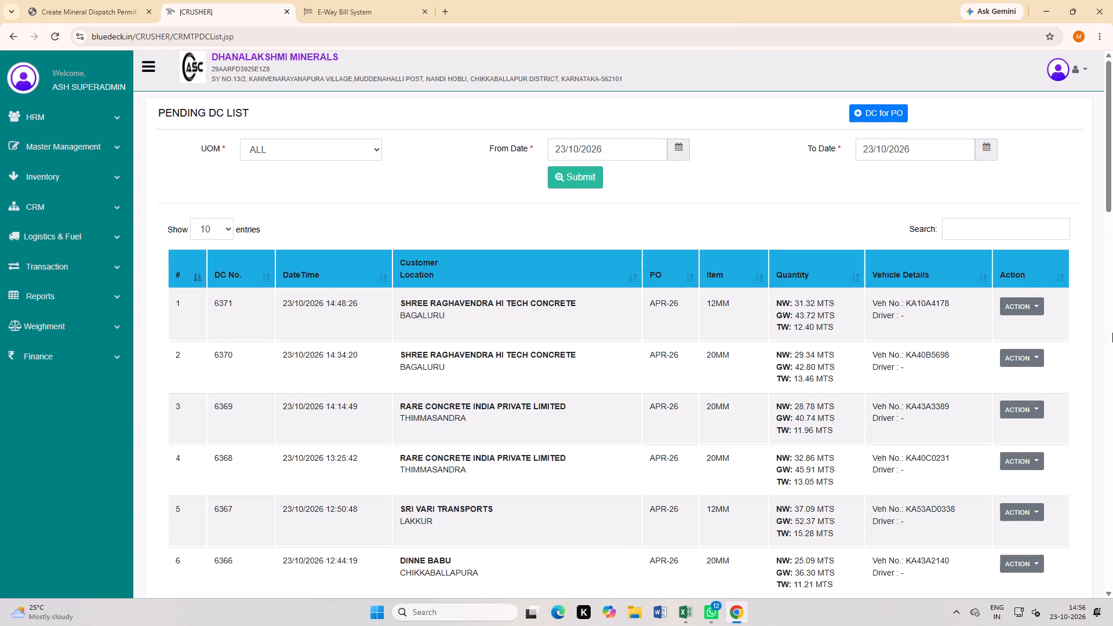
click(1031, 303)
click(1013, 326)
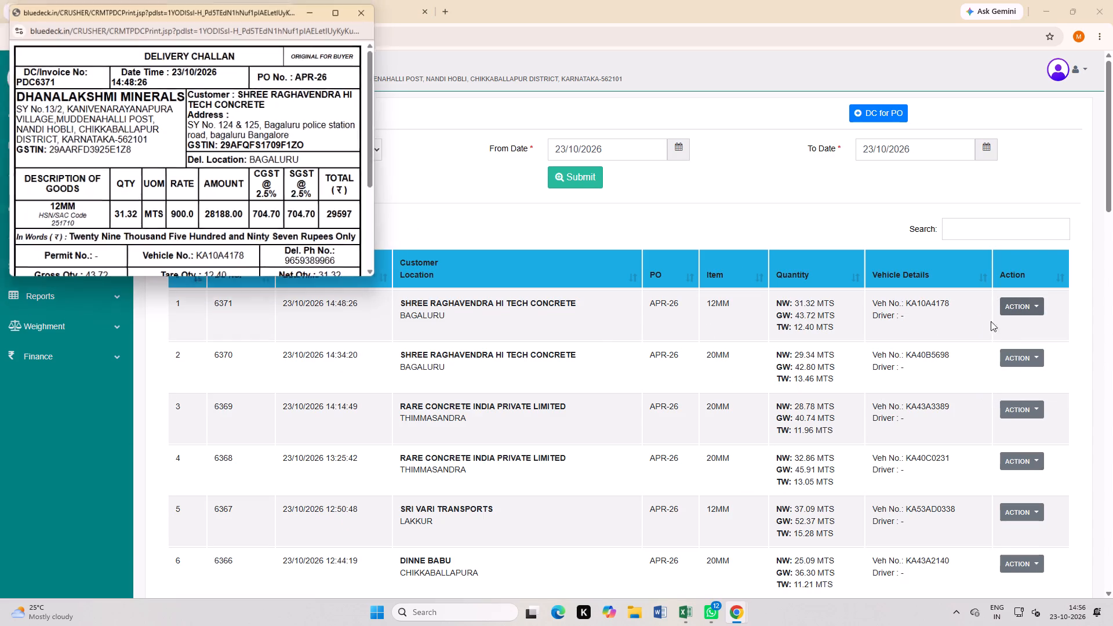
scroll(245, 268, down, 12)
click(253, 263)
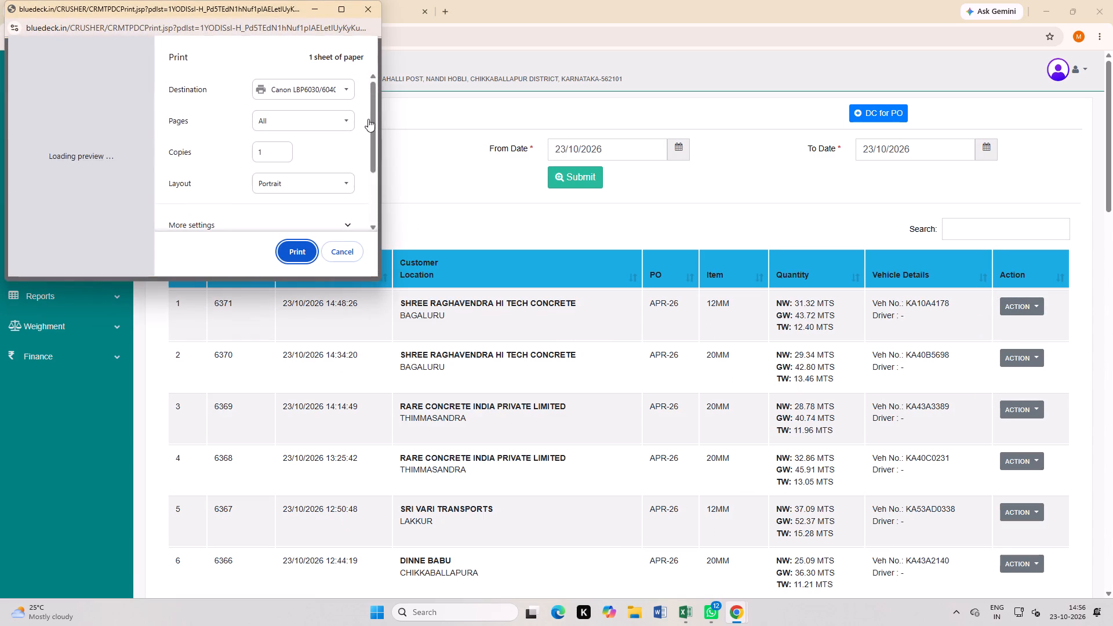
double_click(282, 147)
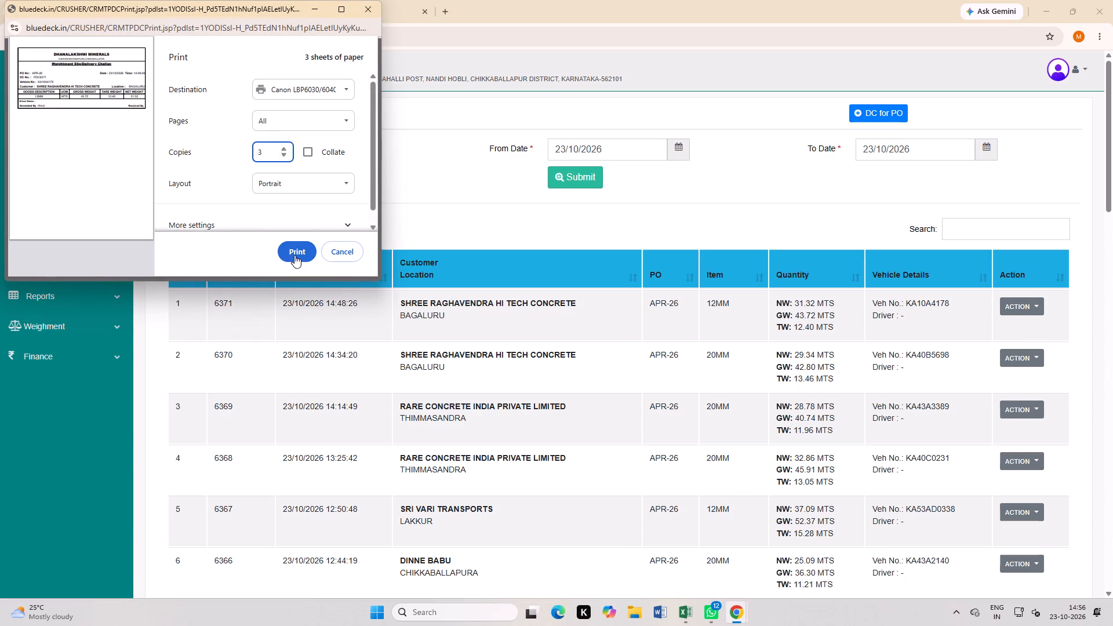
click(294, 252)
click(365, 11)
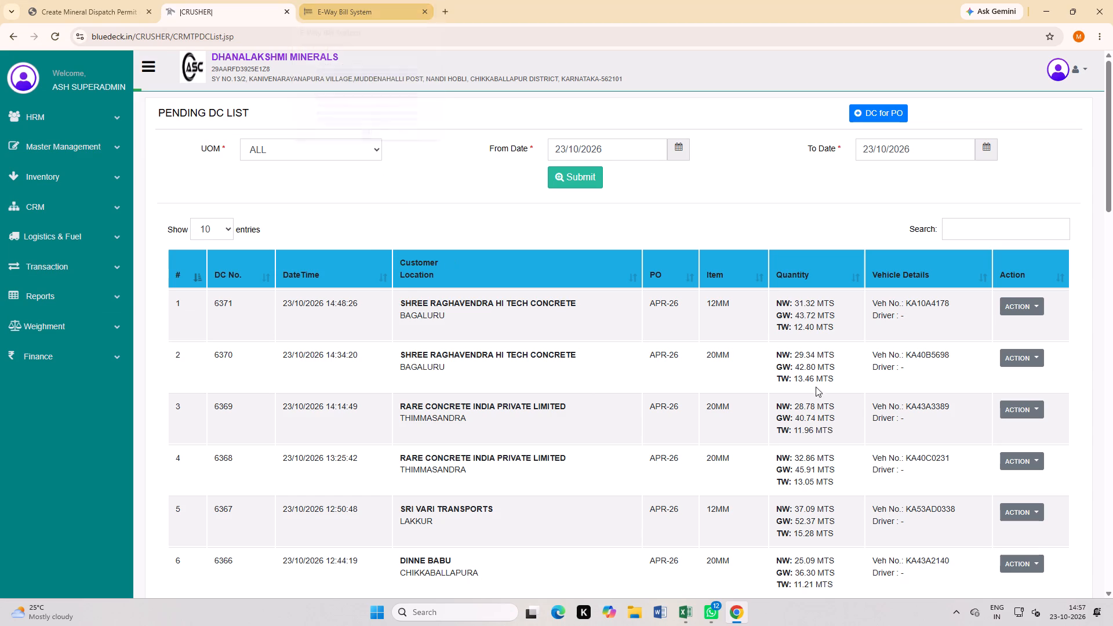
click(369, 0)
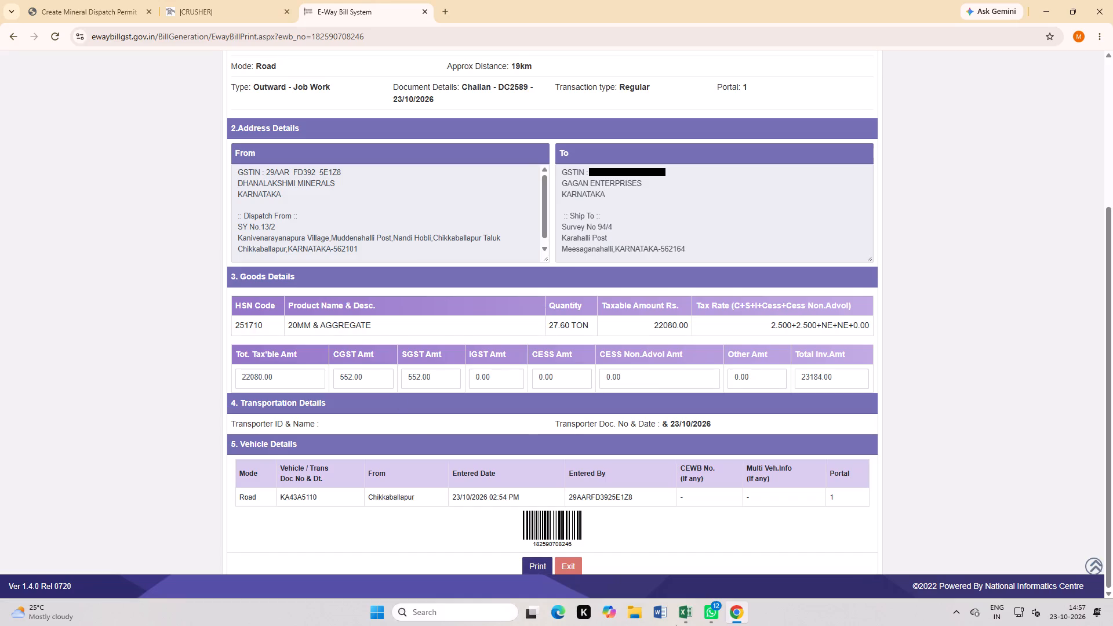
scroll(639, 444, up, 5)
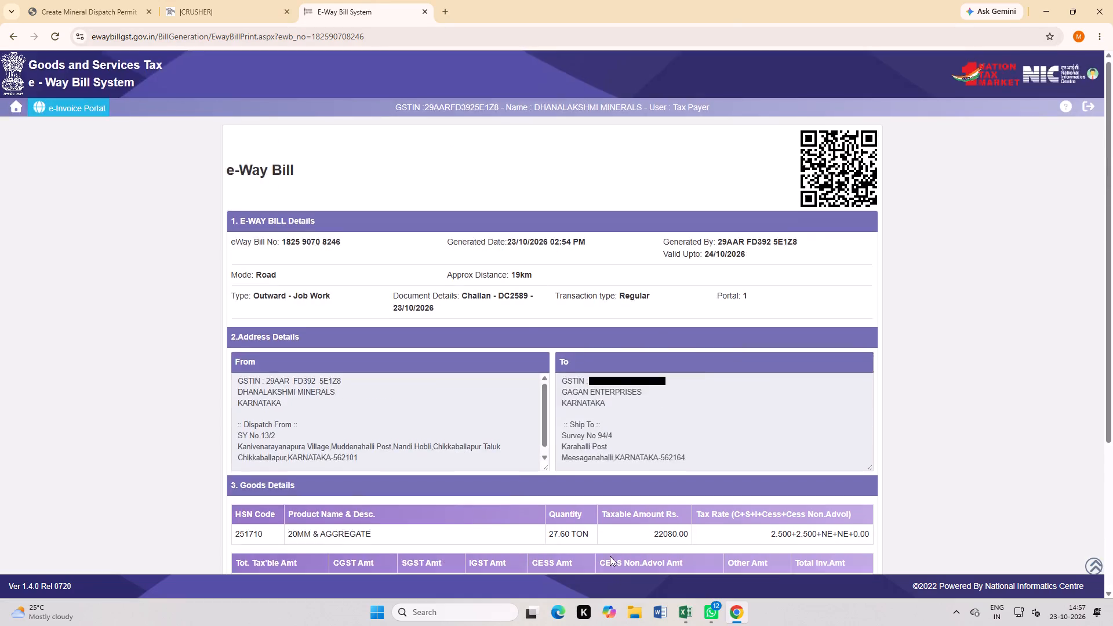
scroll(712, 524, down, 3)
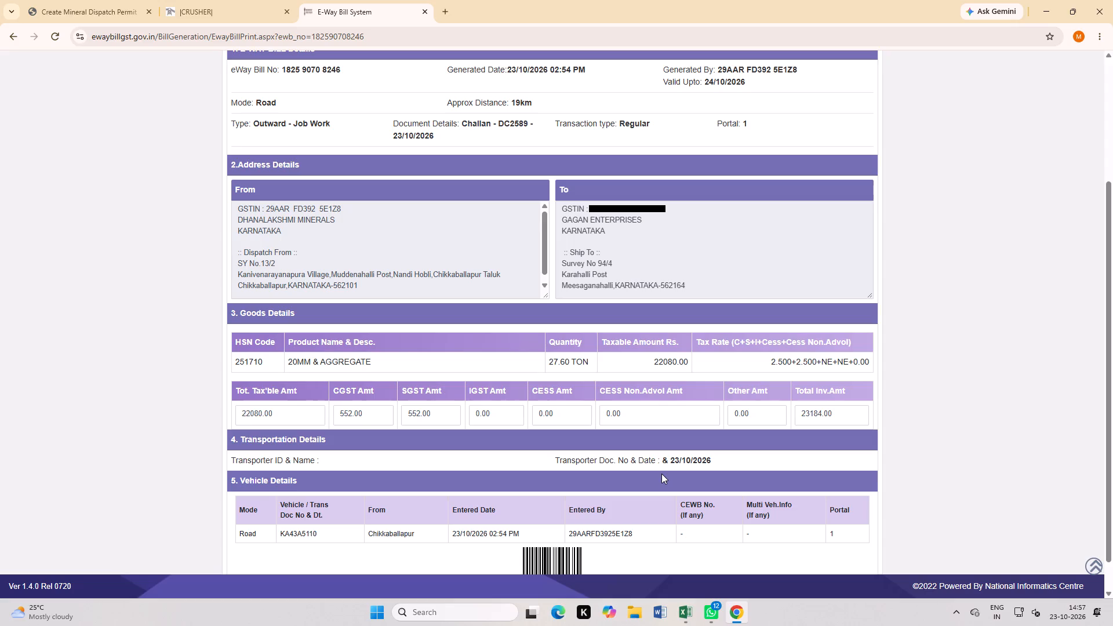
click(59, 37)
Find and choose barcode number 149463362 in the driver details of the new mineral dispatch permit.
click(92, 0)
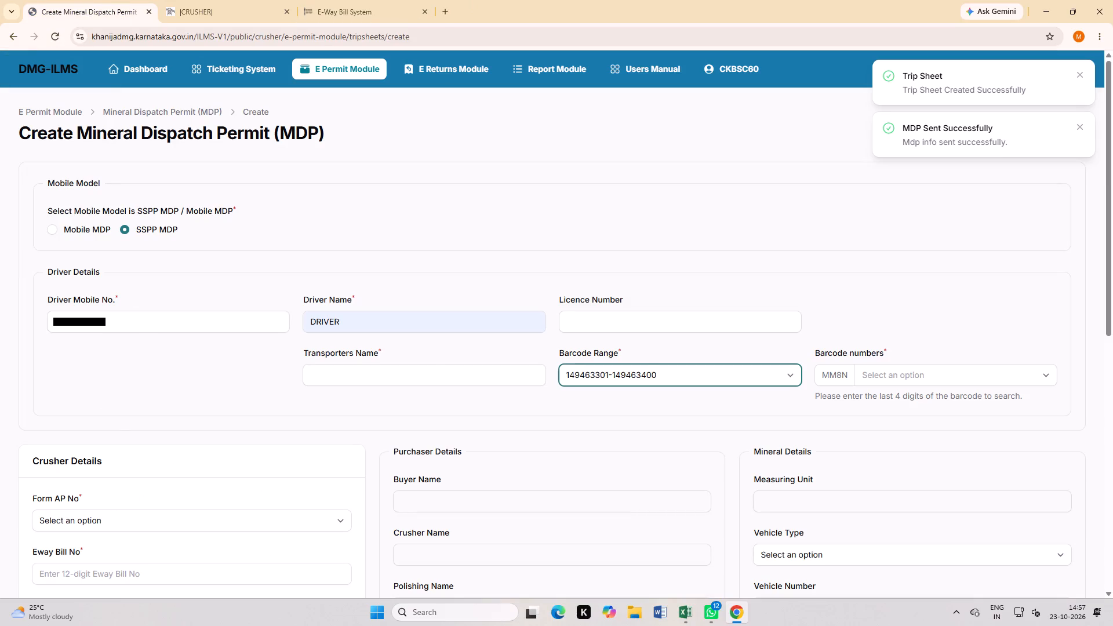
click(889, 379)
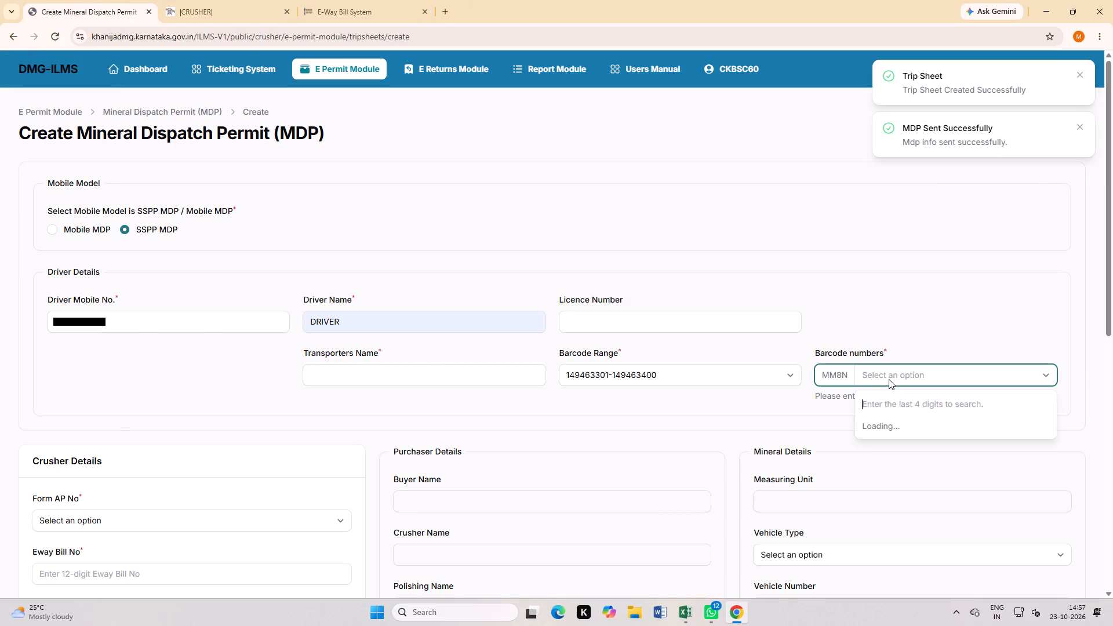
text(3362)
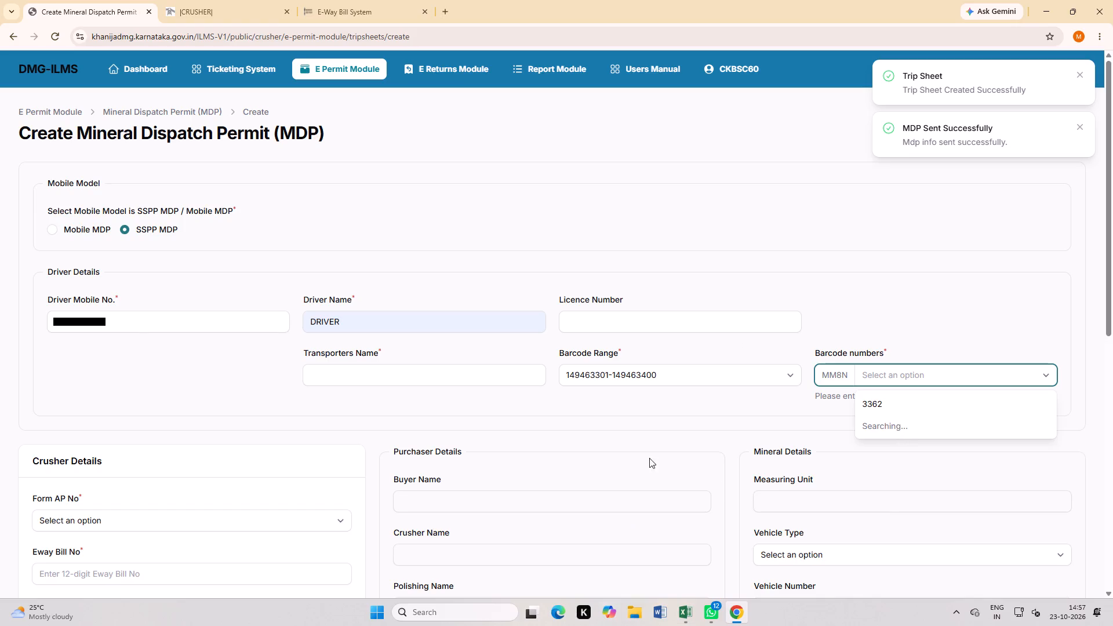
scroll(505, 463, down, 1)
click(161, 459)
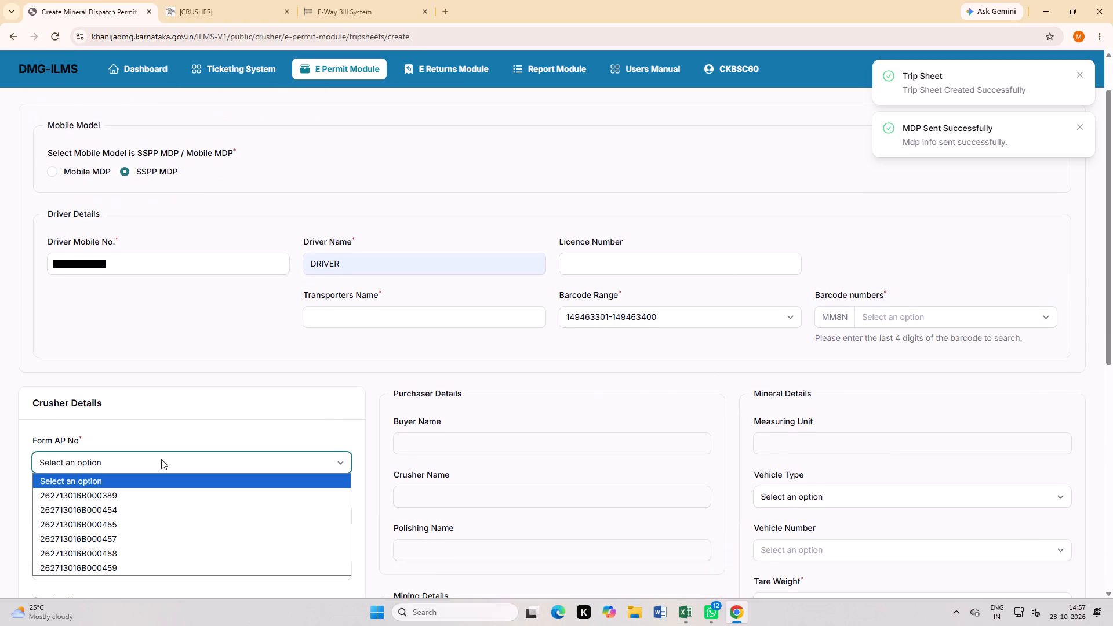
click(920, 313)
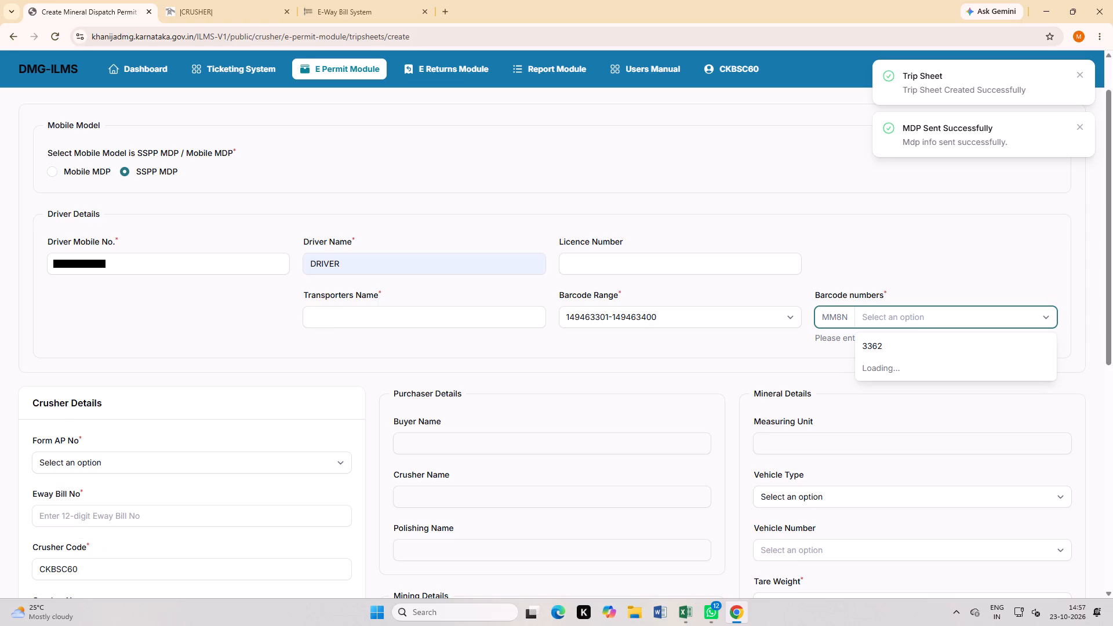
click(890, 360)
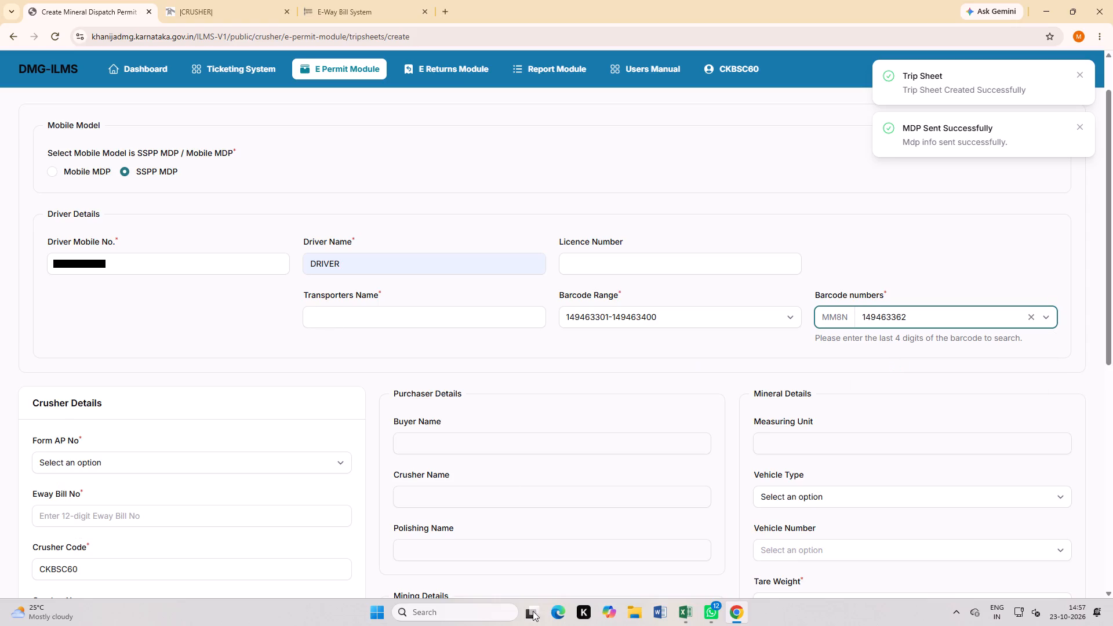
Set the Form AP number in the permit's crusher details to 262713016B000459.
click(101, 457)
scroll(140, 398, down, 4)
click(101, 227)
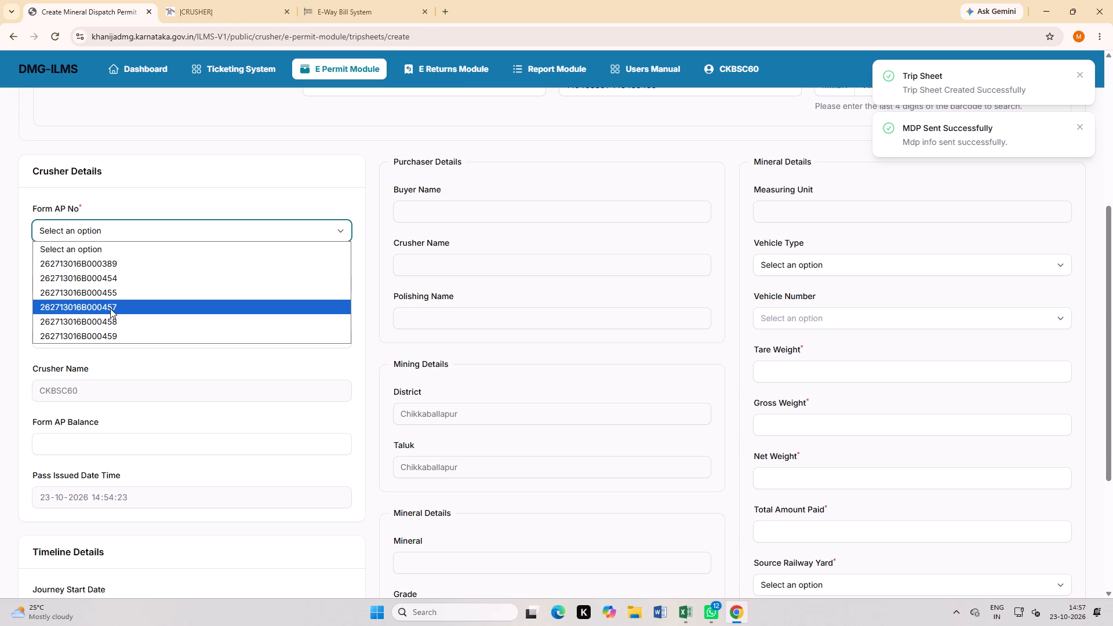
click(110, 308)
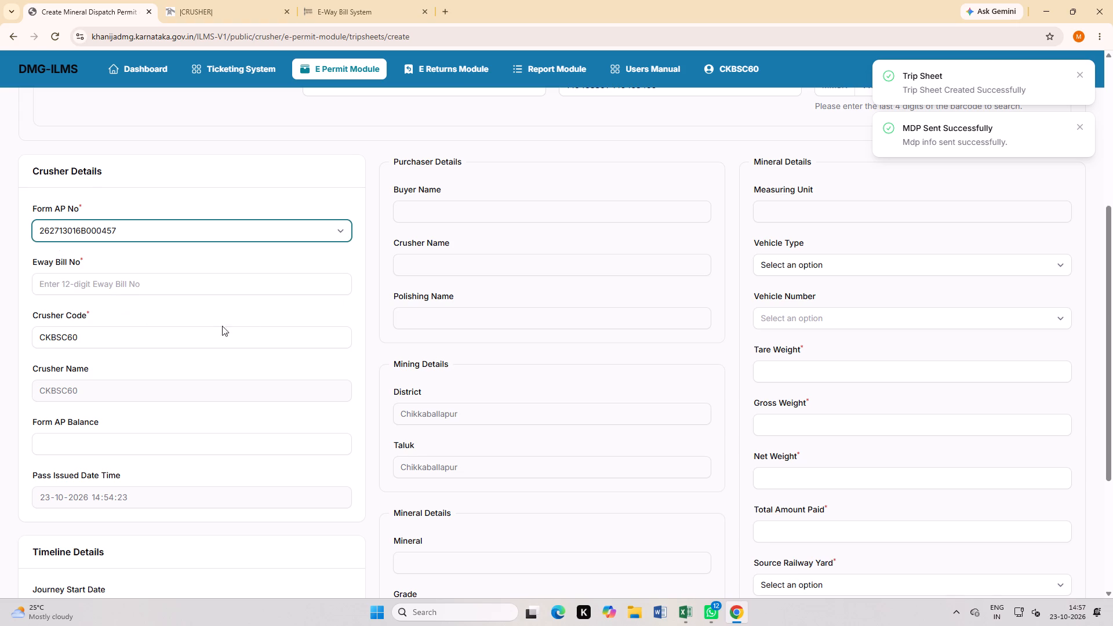
click(154, 233)
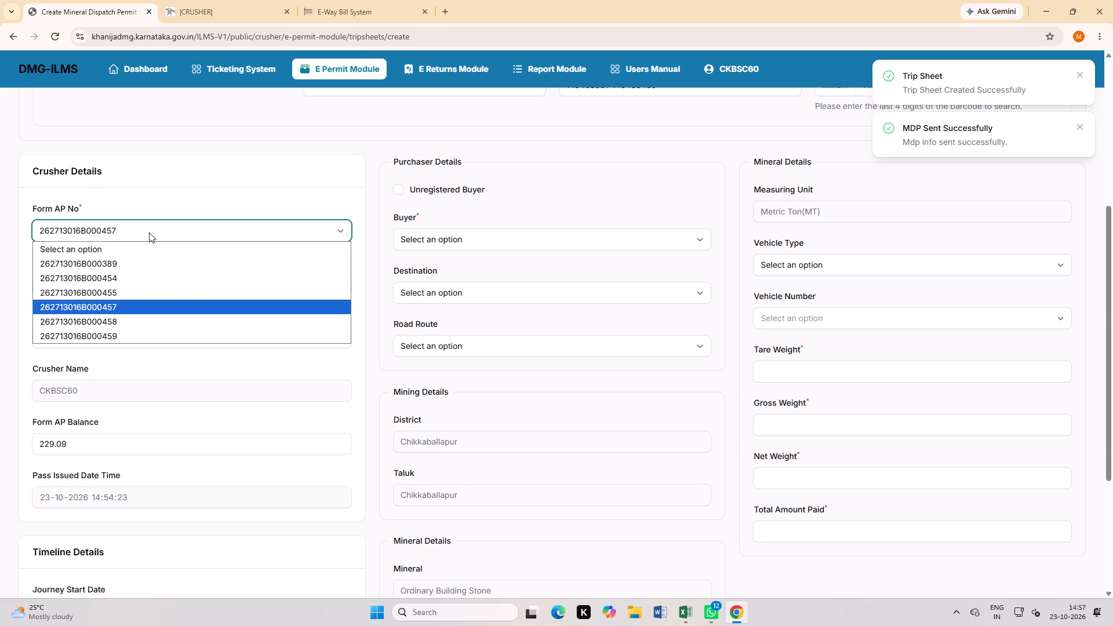
click(110, 333)
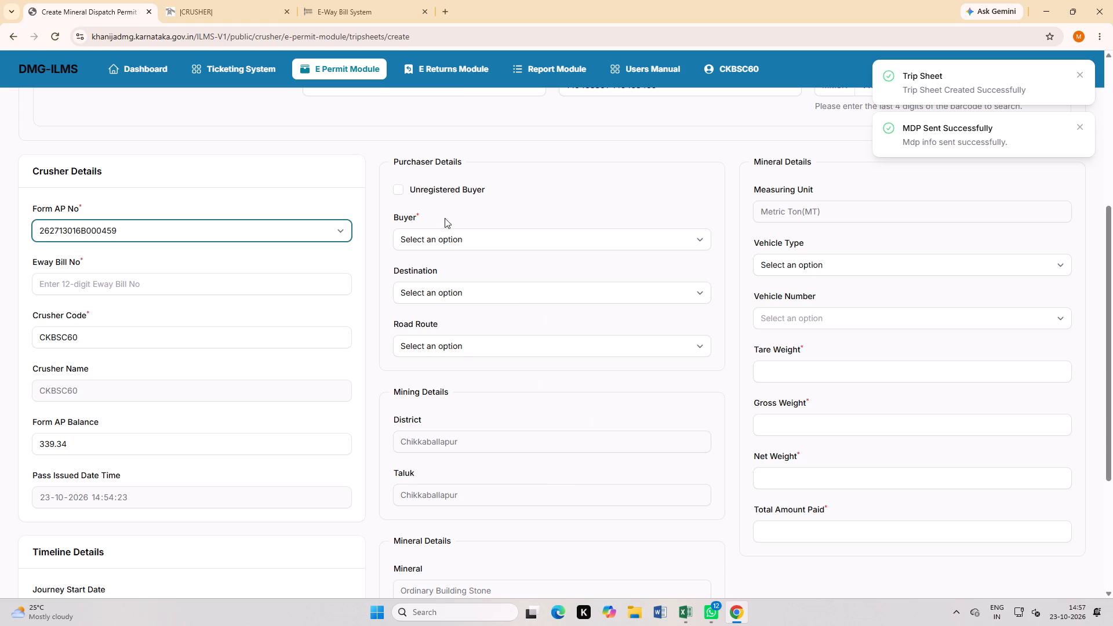
Mark the purchaser as an unregistered buyer and enter the buyer name GAGAN ENTERPRISES and the buyer's mobile number.
click(399, 189)
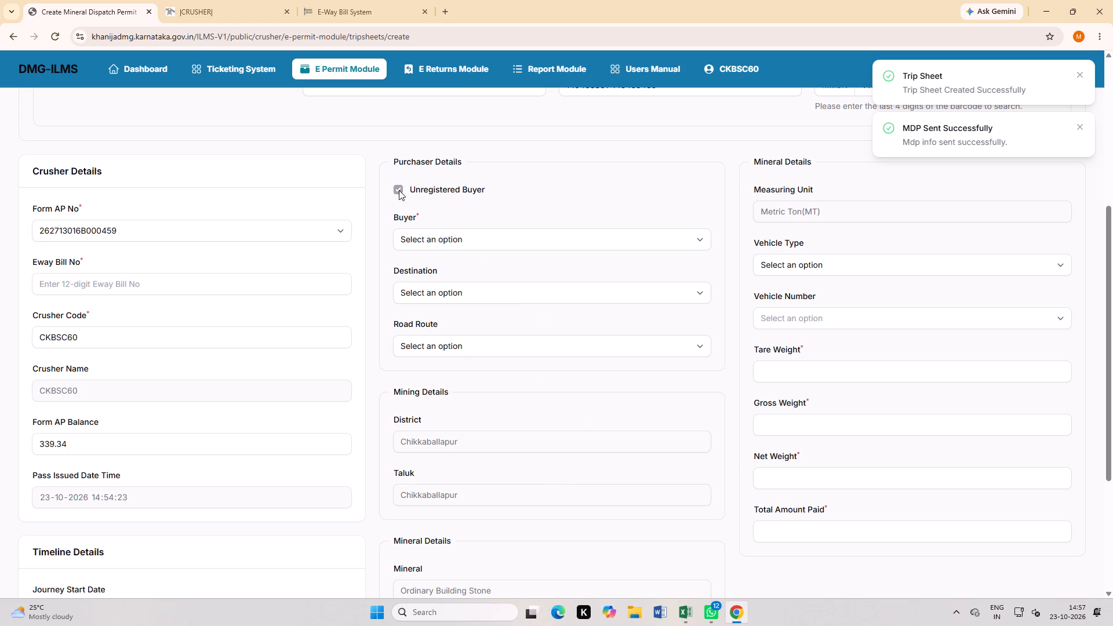
click(797, 262)
click(786, 343)
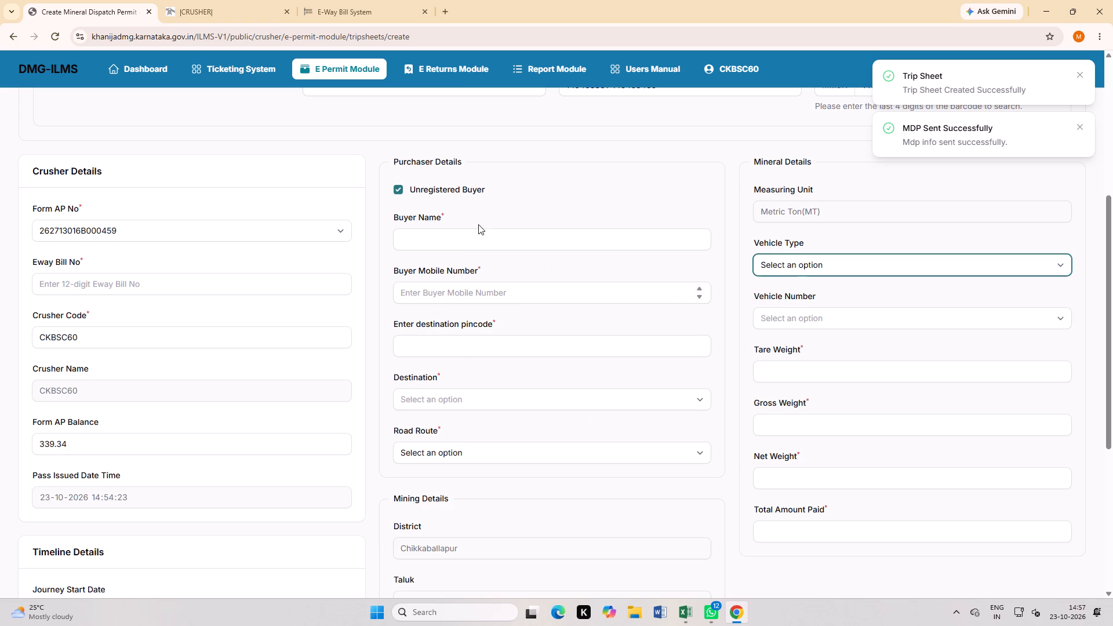
click(478, 239)
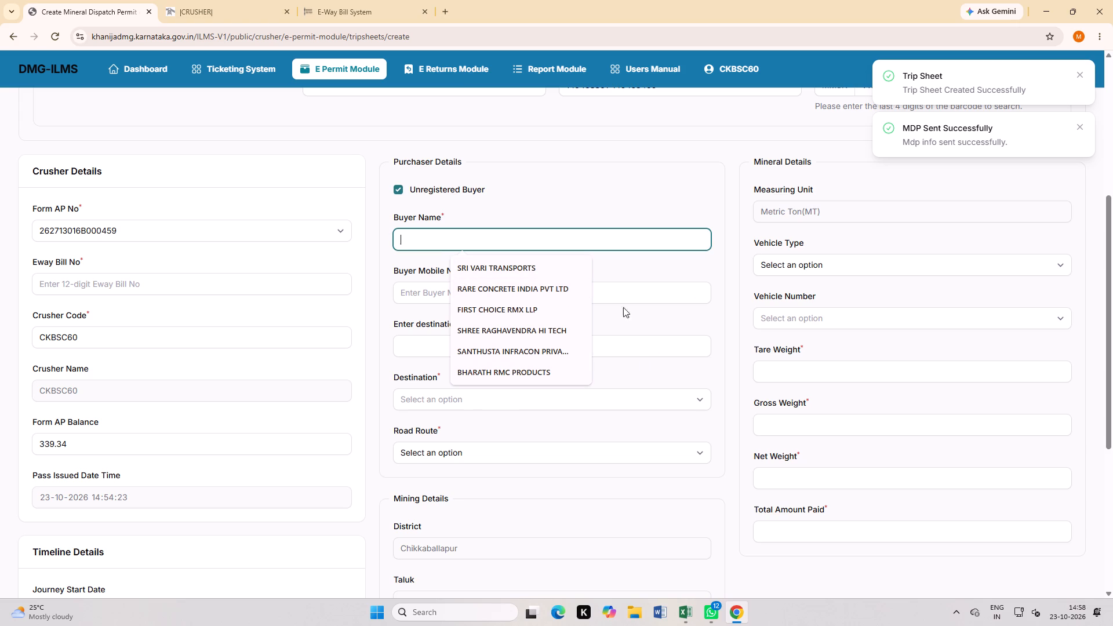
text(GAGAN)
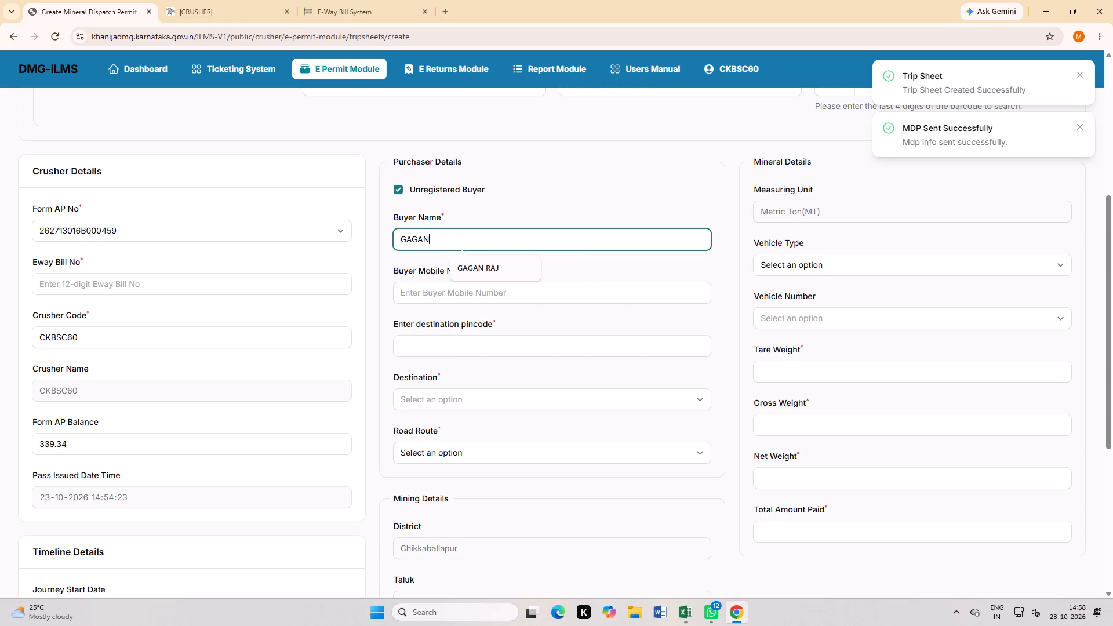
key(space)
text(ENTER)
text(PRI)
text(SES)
click(606, 271)
click(598, 289)
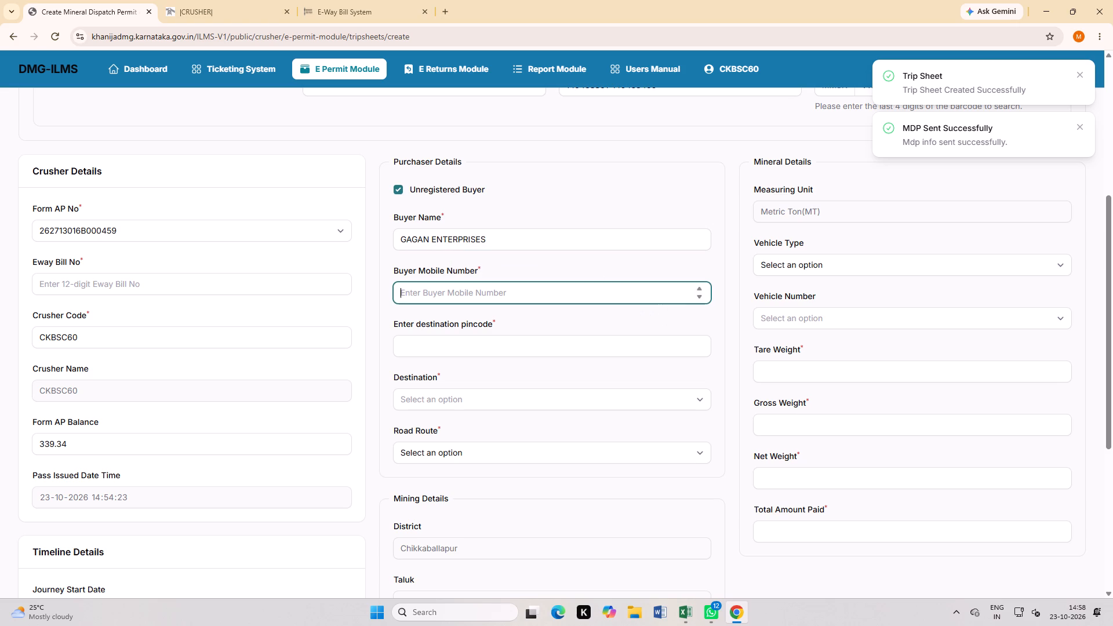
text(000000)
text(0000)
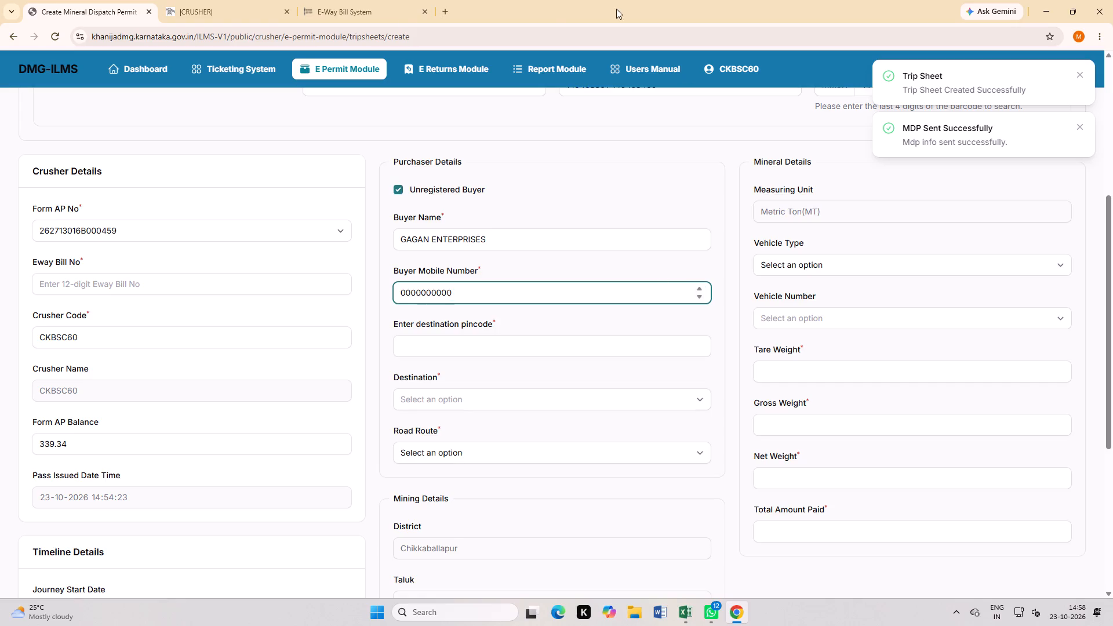
click(442, 10)
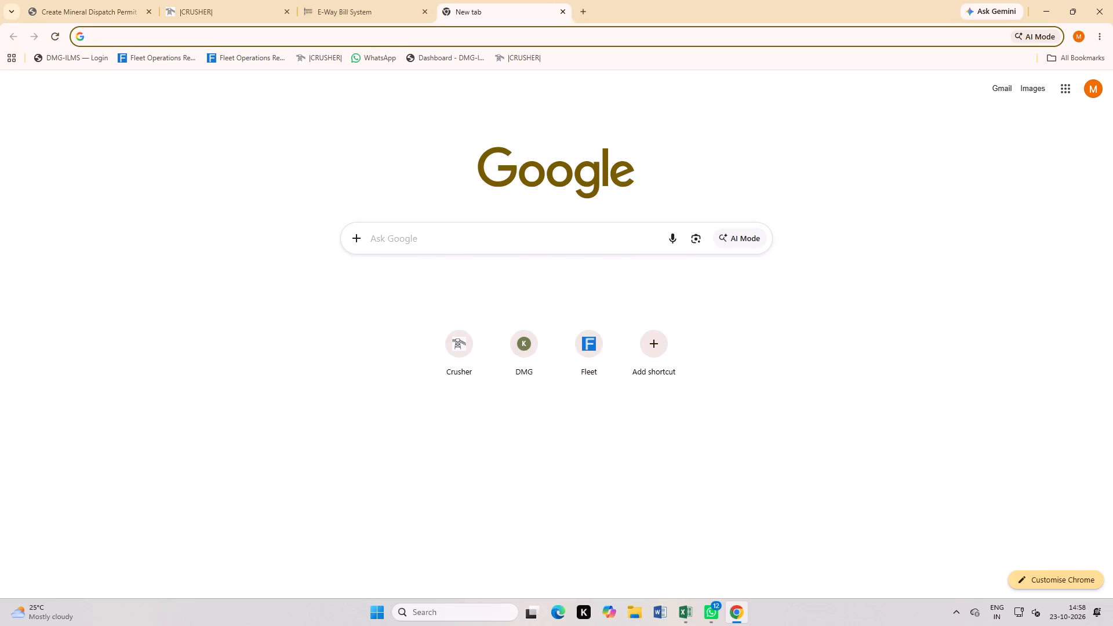
click(398, 34)
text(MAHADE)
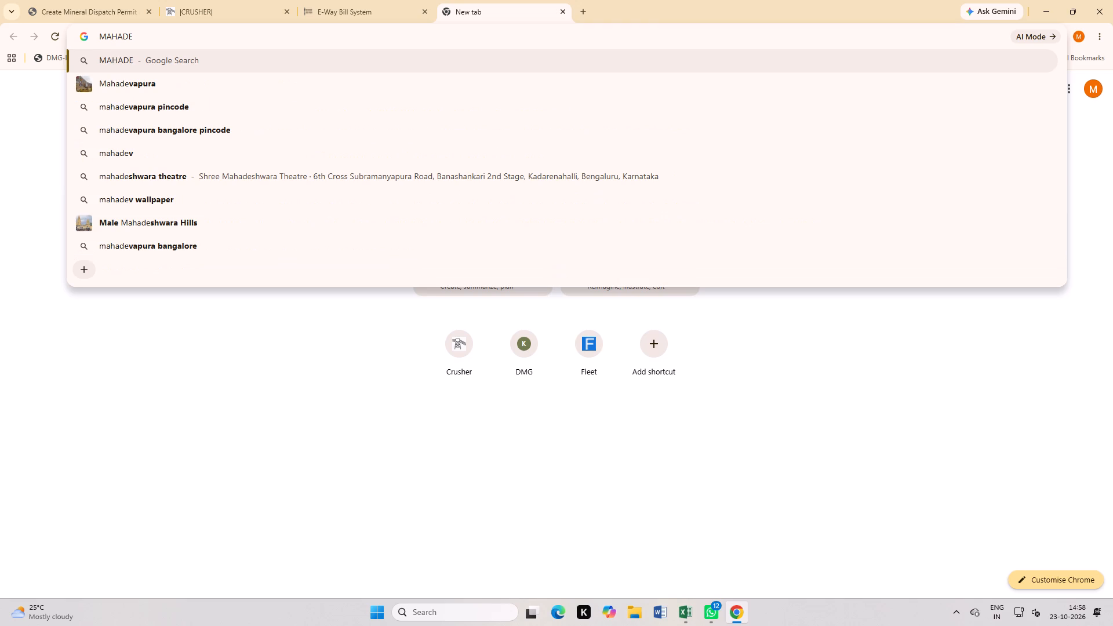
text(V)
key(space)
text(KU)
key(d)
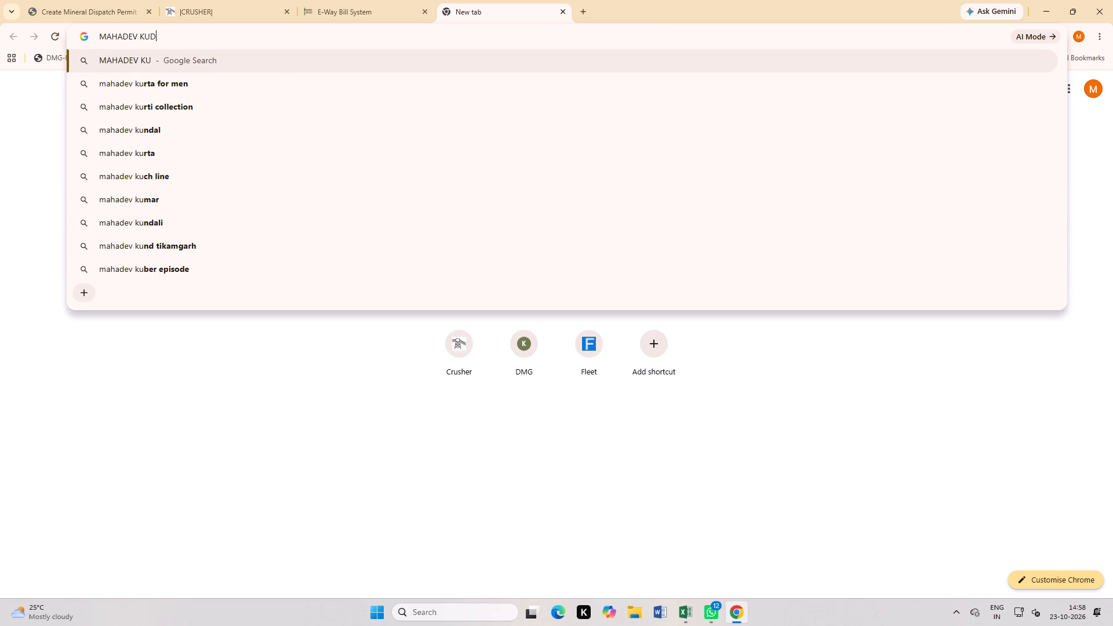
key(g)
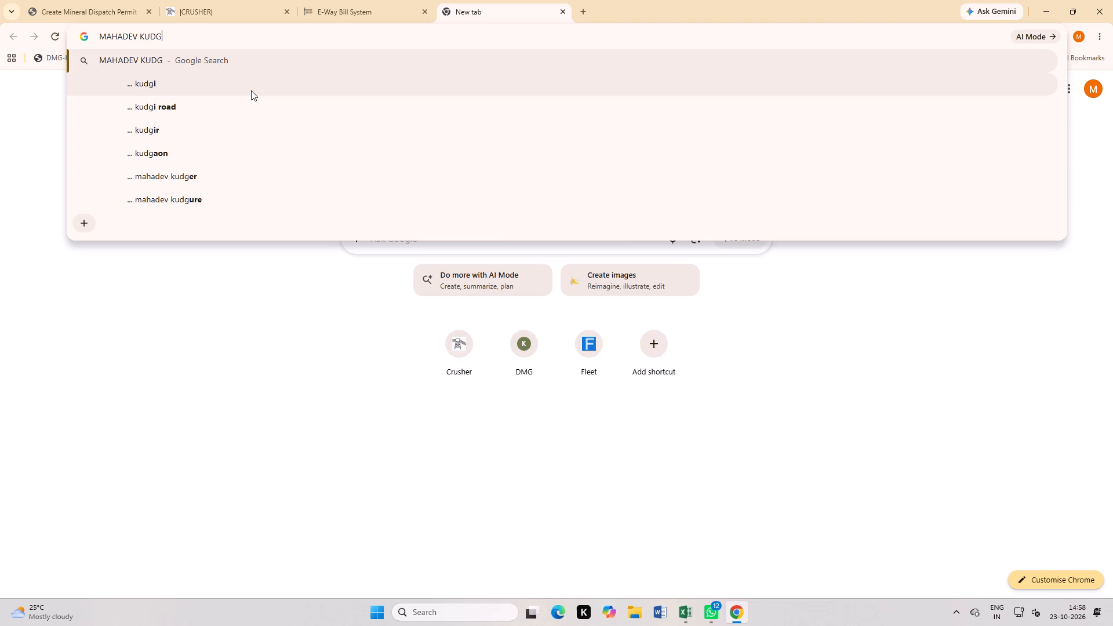
click(251, 90)
Refine the web search to Mahadeva Kodigehalli and look up the locality's pincode.
click(258, 78)
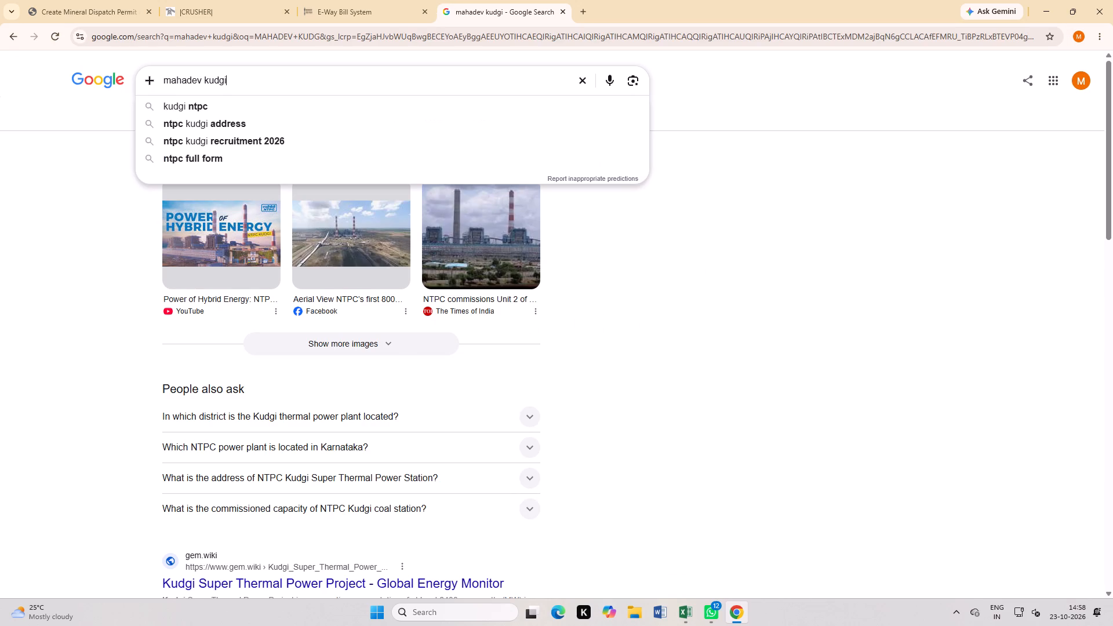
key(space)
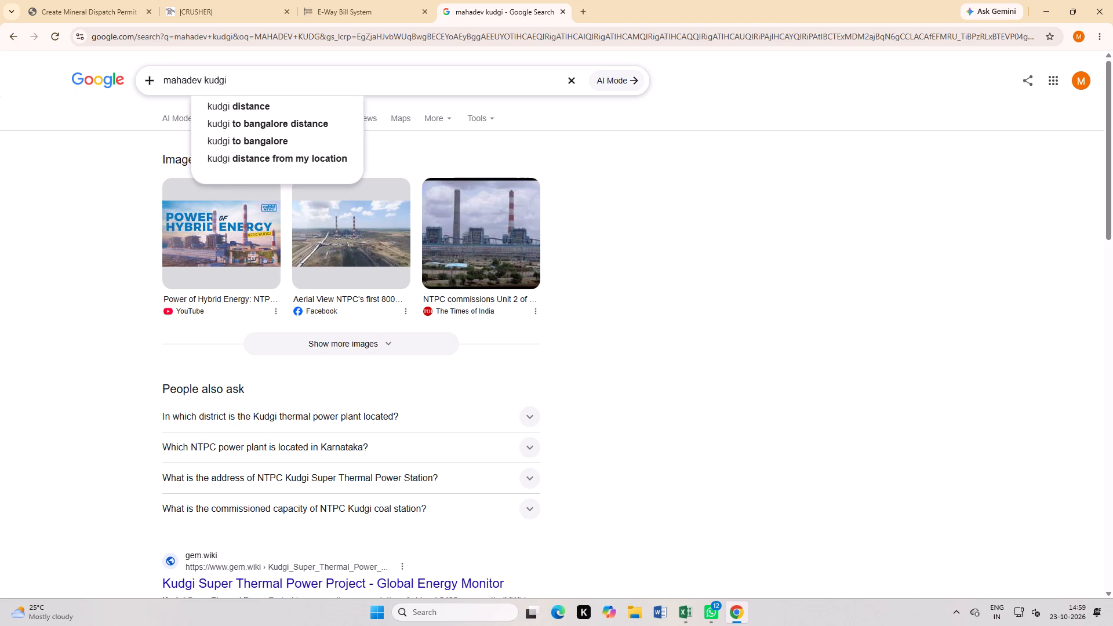
key(BackSpace)
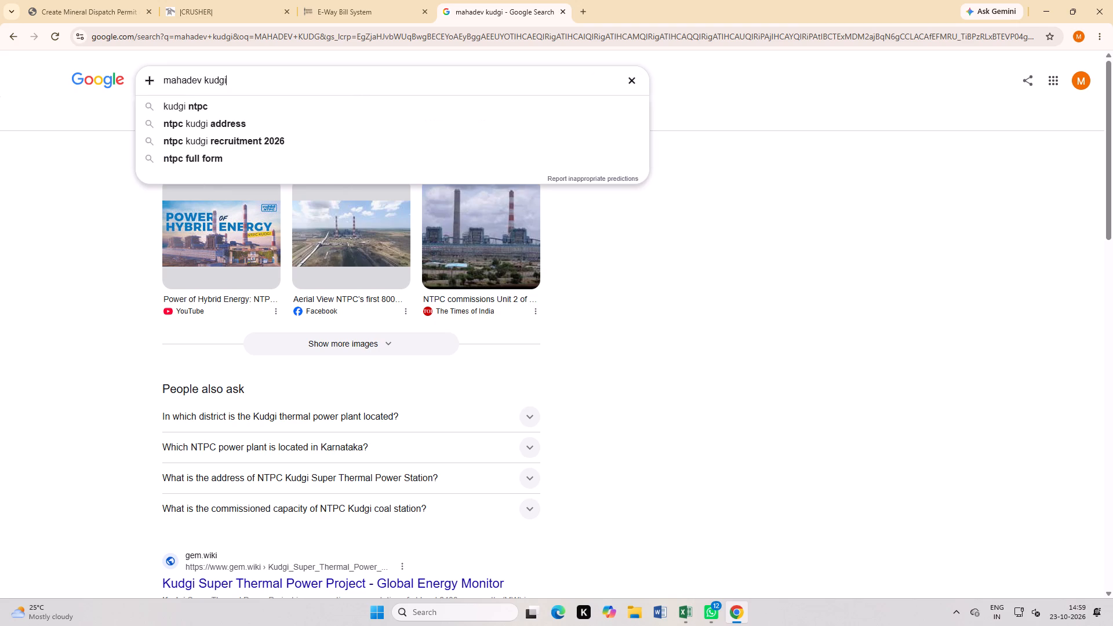
key(BackSpace)
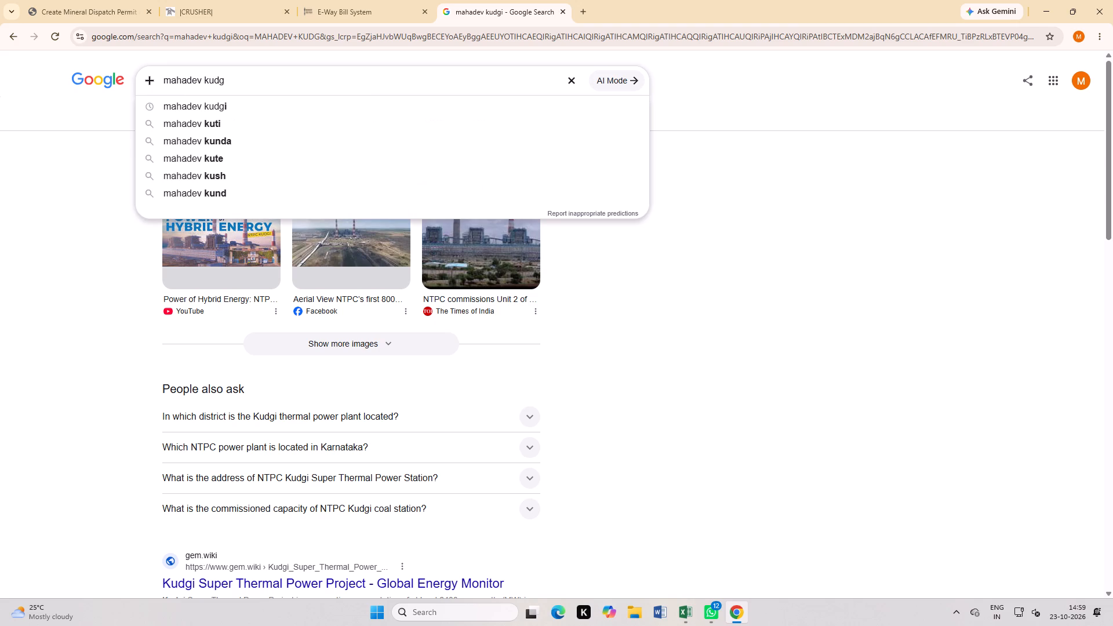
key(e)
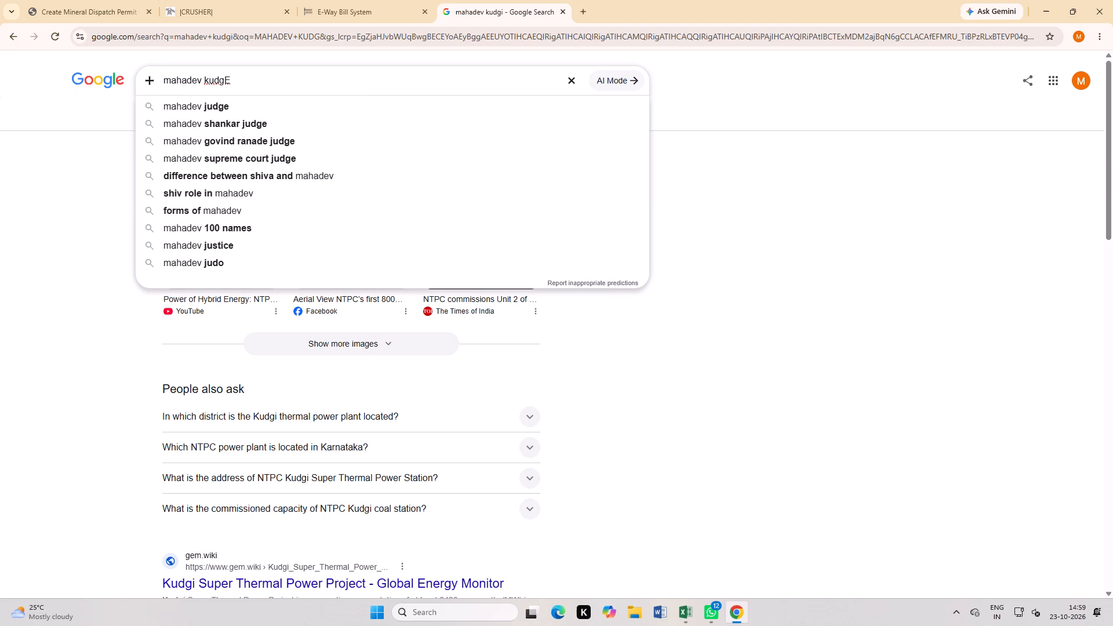
key(BackSpace)
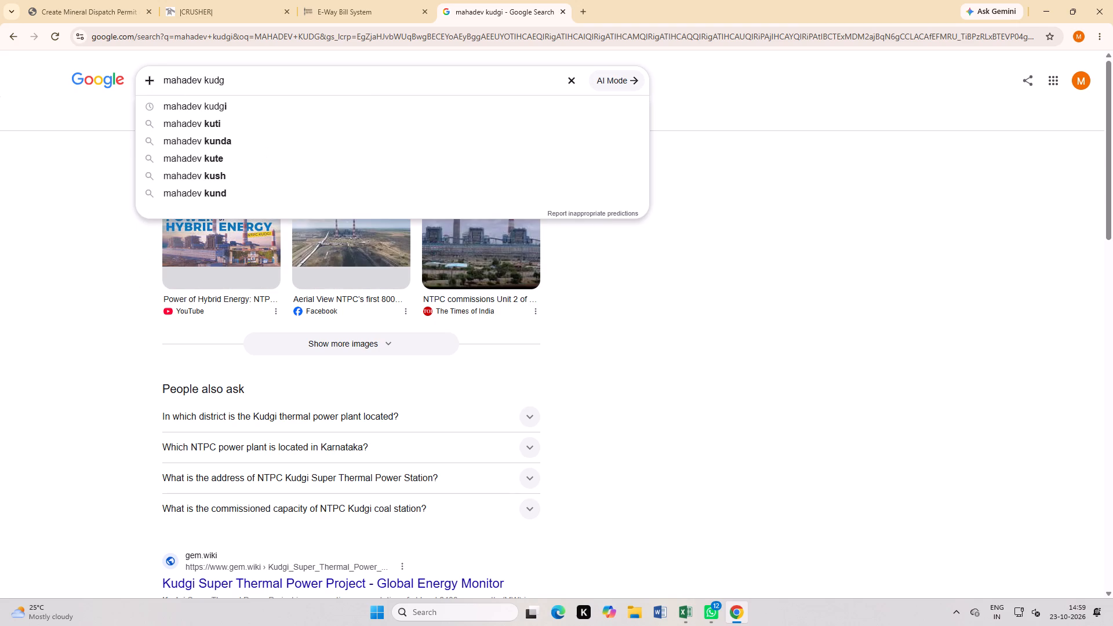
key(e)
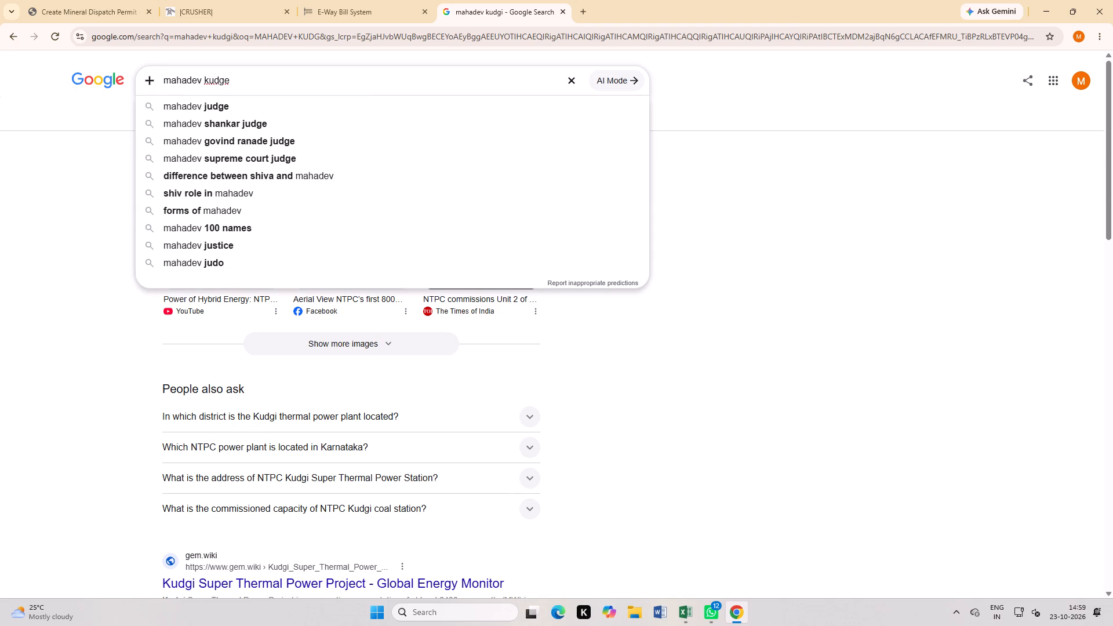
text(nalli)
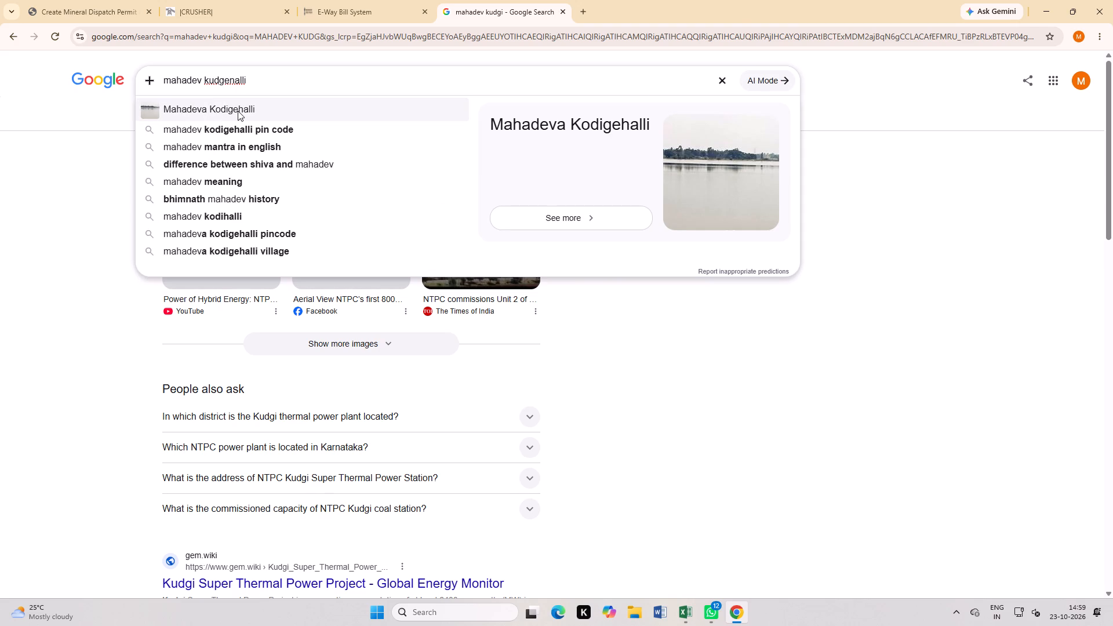
click(238, 111)
click(283, 88)
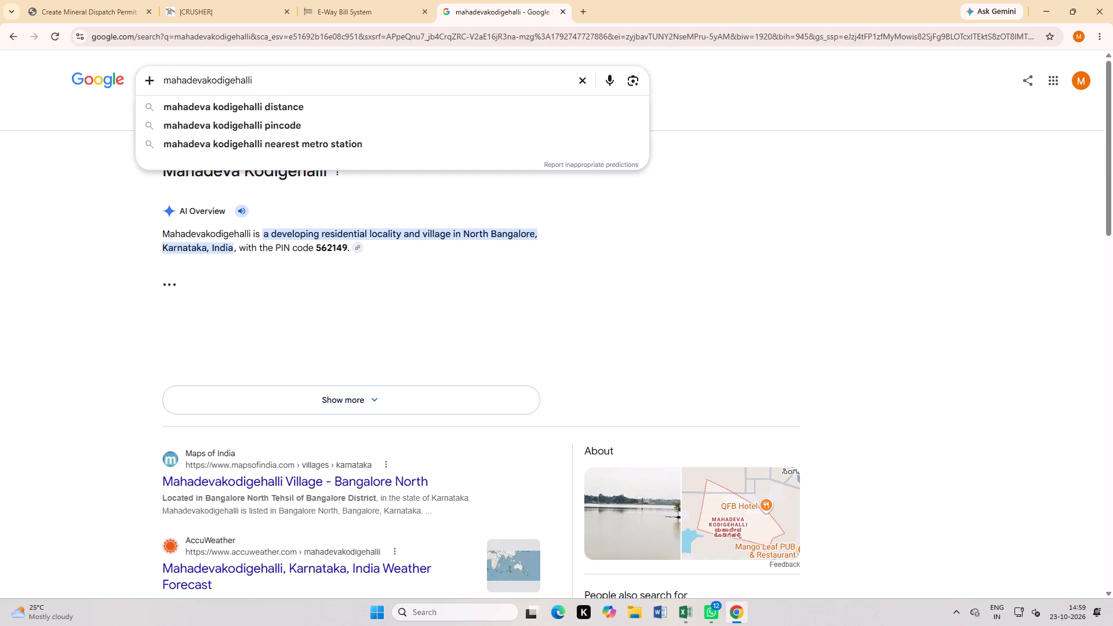
click(274, 122)
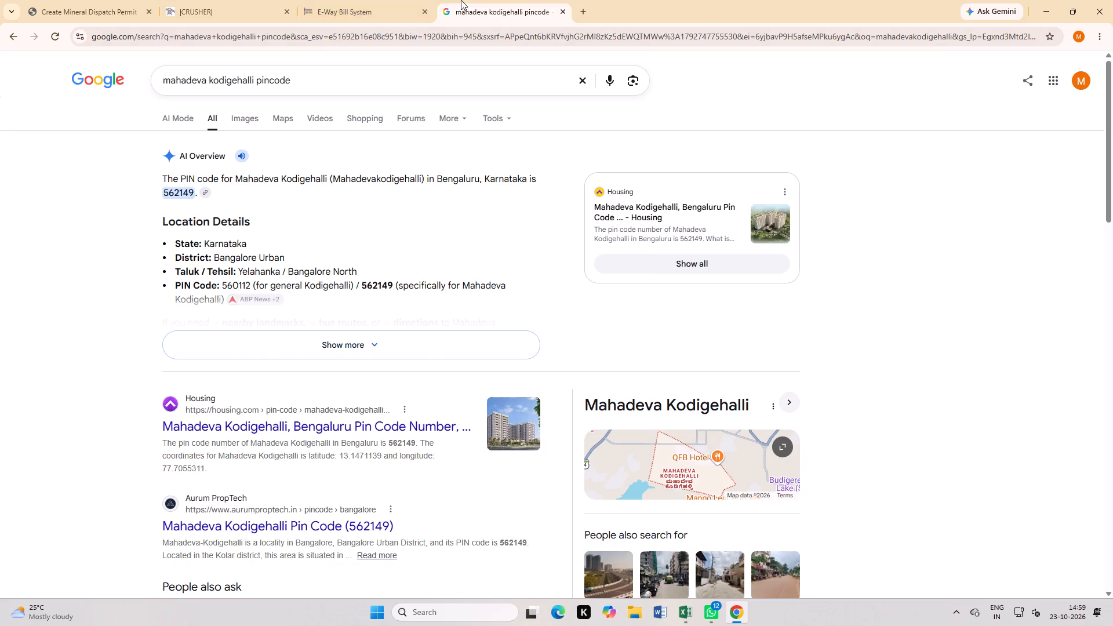
Return to the dispatch permit, set the destination pincode to 562149 and choose Mahadevakodigehalli - 562149 as the destination.
click(358, 4)
click(85, 0)
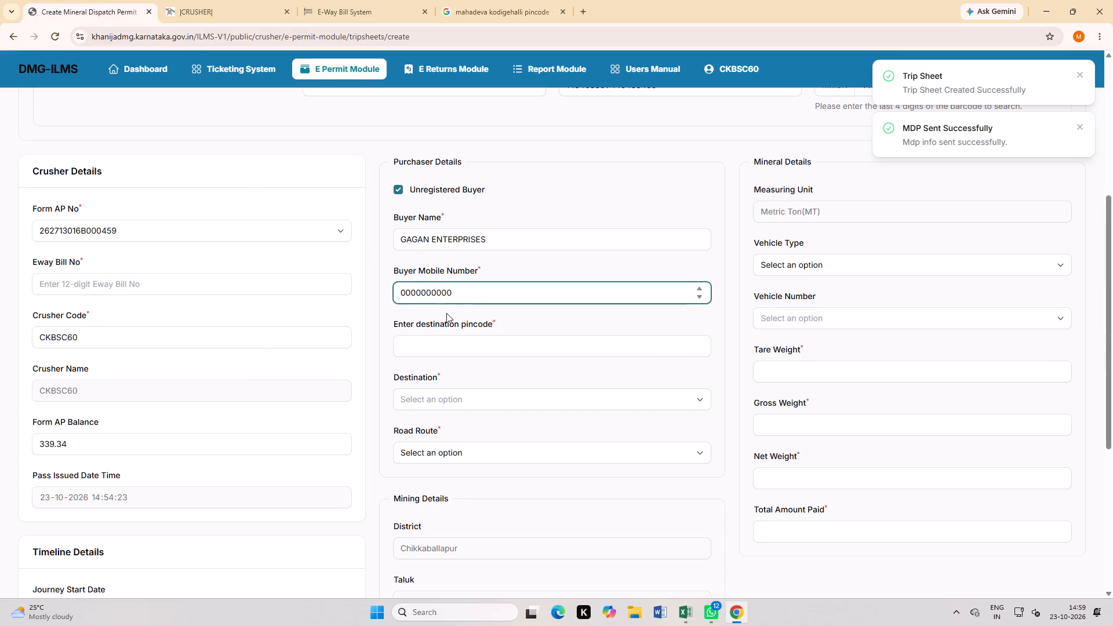
click(467, 347)
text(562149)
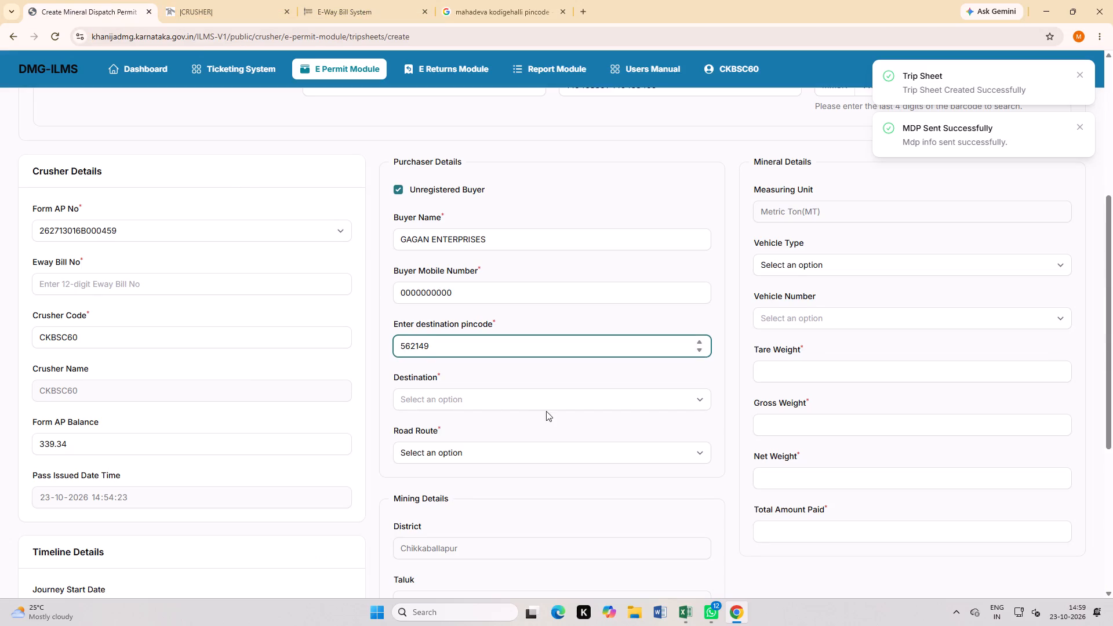
click(520, 402)
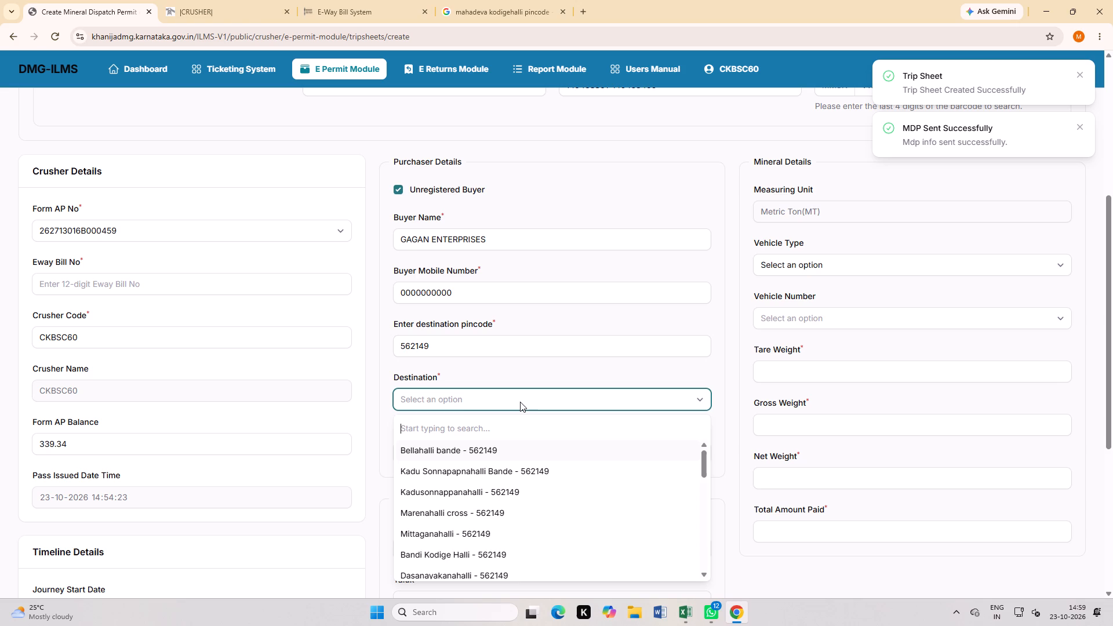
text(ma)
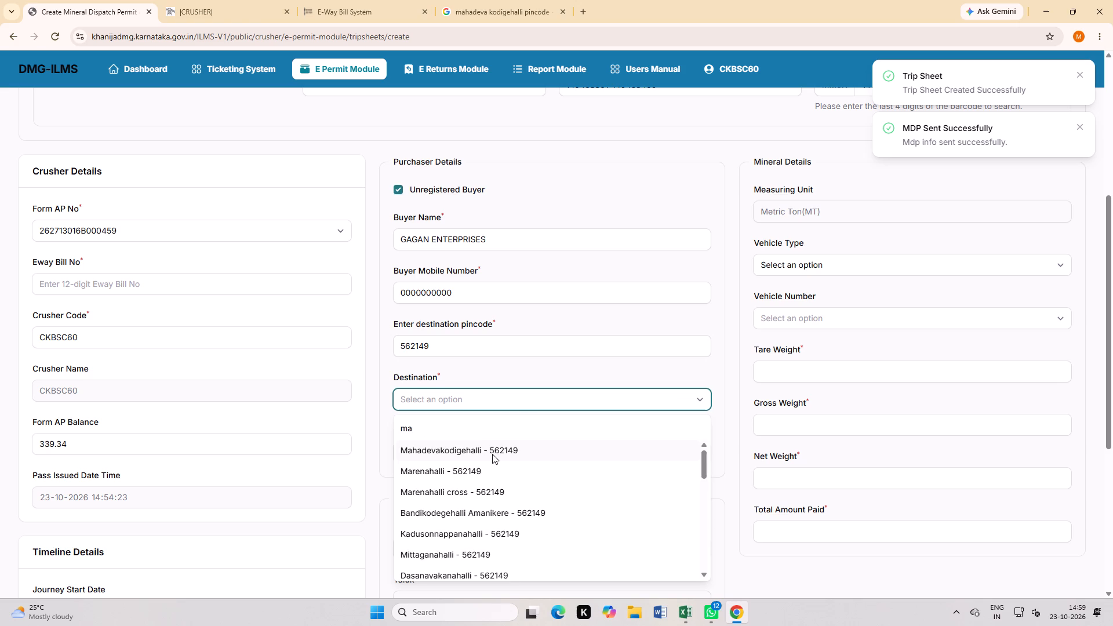
click(492, 446)
Check the road route options offered for the chosen destination in the purchaser details.
scroll(583, 438, down, 2)
triple_click(489, 337)
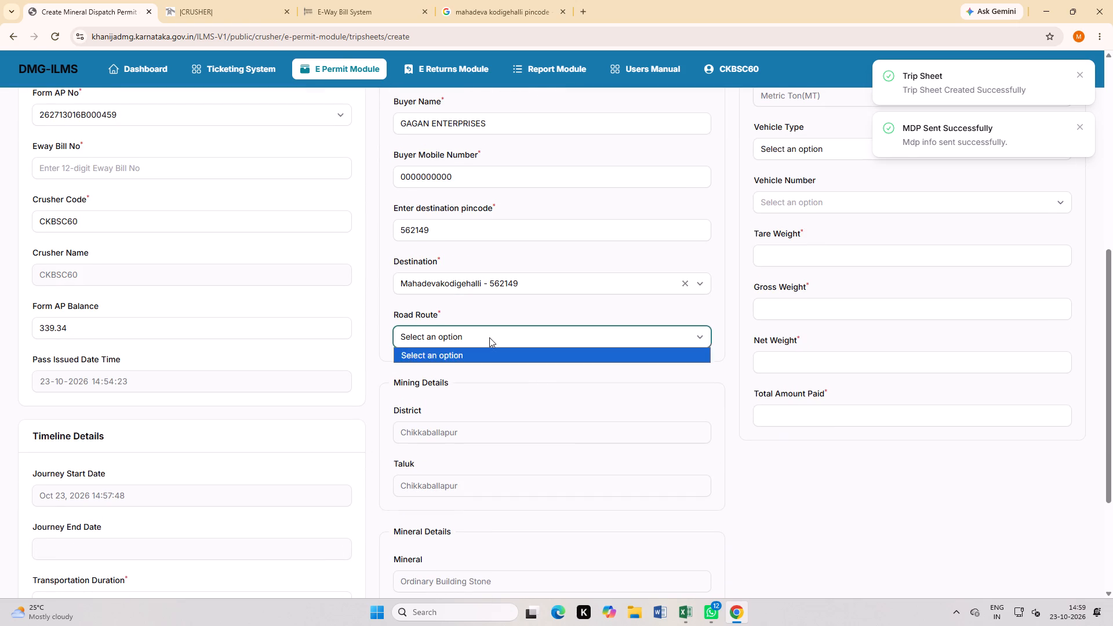
triple_click(489, 337)
triple_click(489, 337)
double_click(489, 337)
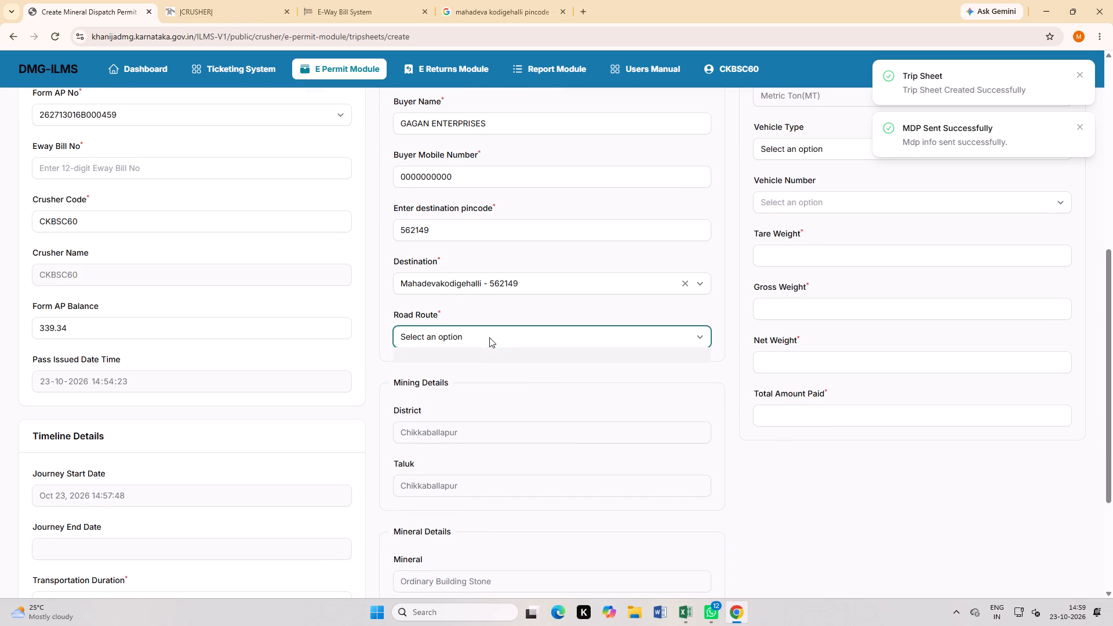
click(489, 337)
click(489, 337)
double_click(489, 337)
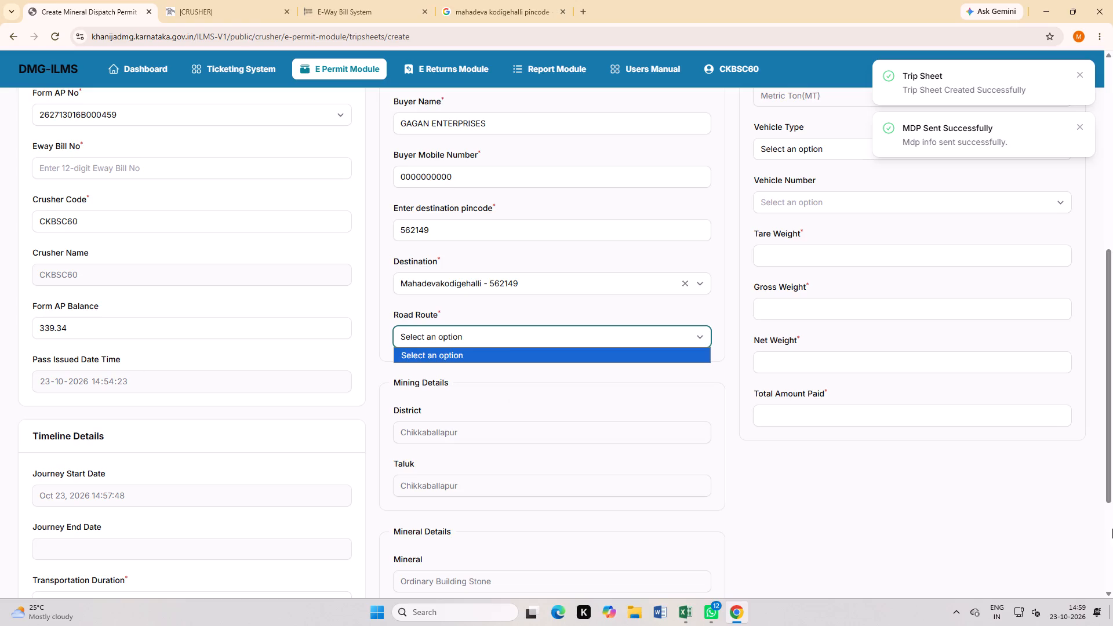
Start a new route in the E Permit Module's Route master, set its permit type to Tripsheet and make it active.
scroll(224, 327, up, 12)
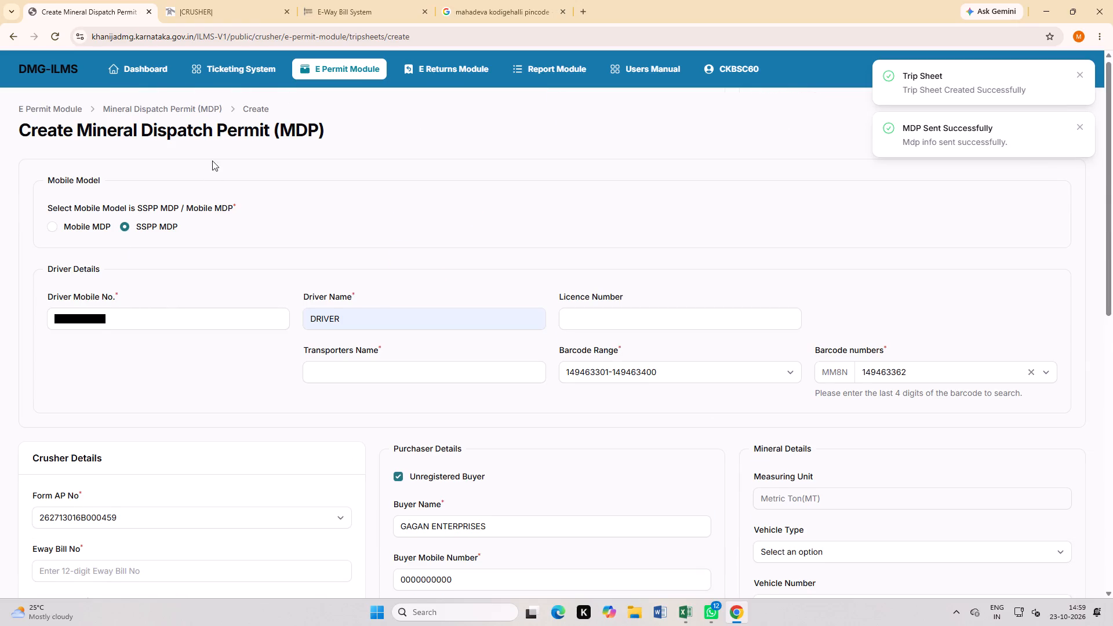
click(361, 71)
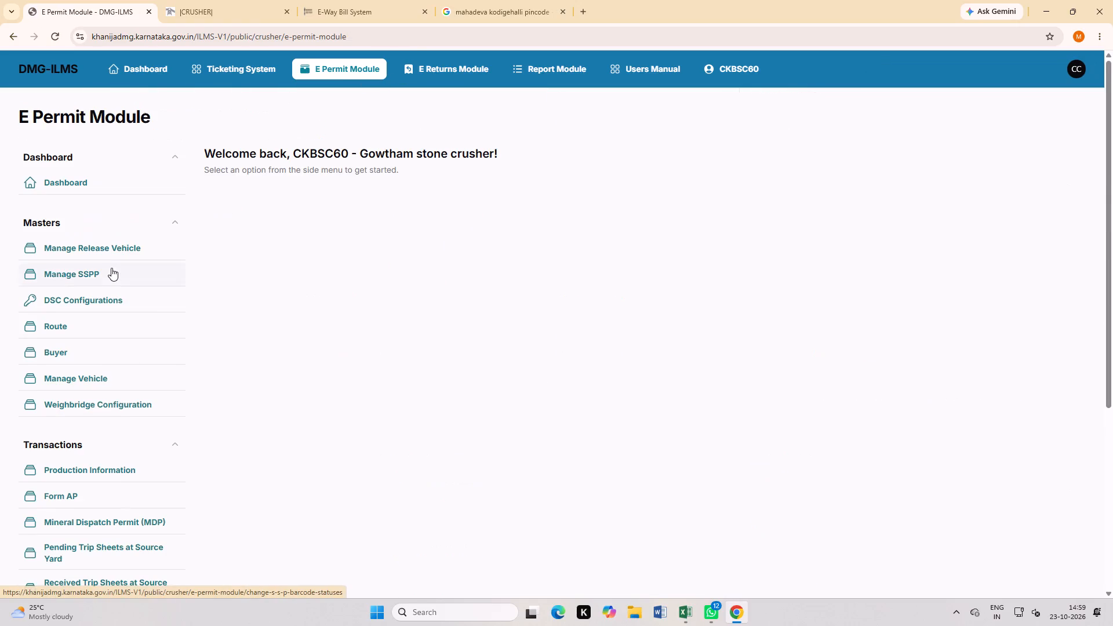
scroll(111, 268, down, 2)
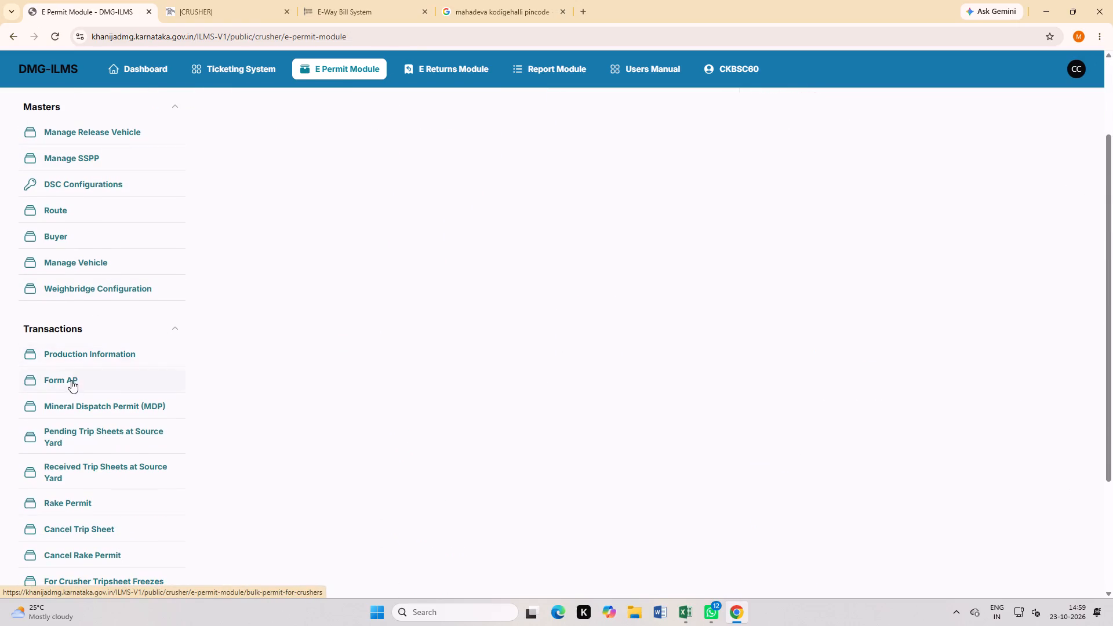
click(66, 212)
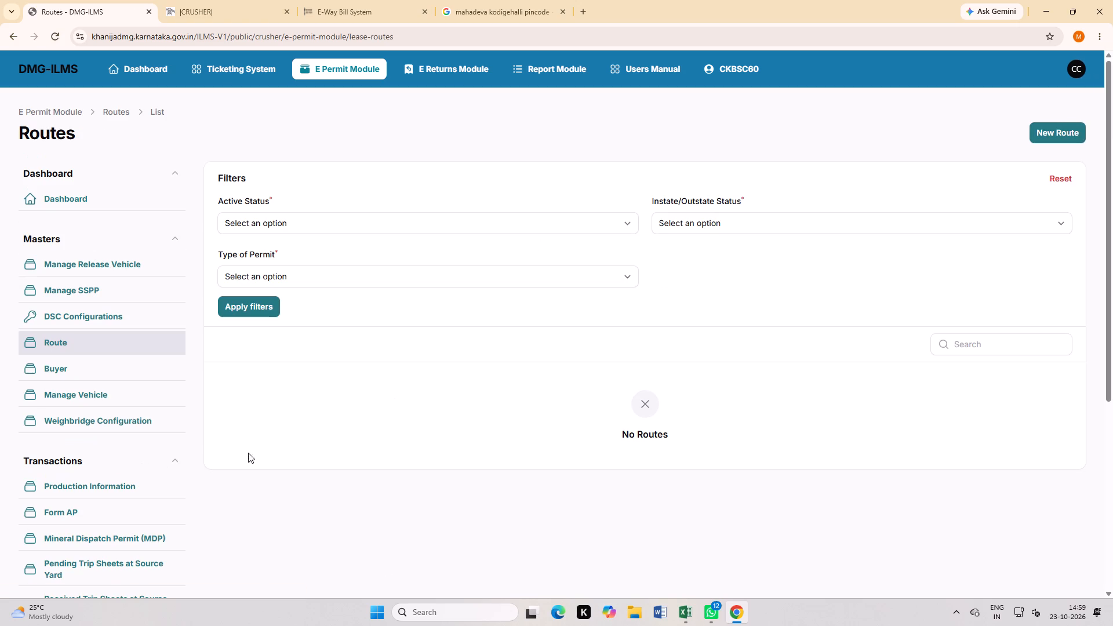
click(1049, 136)
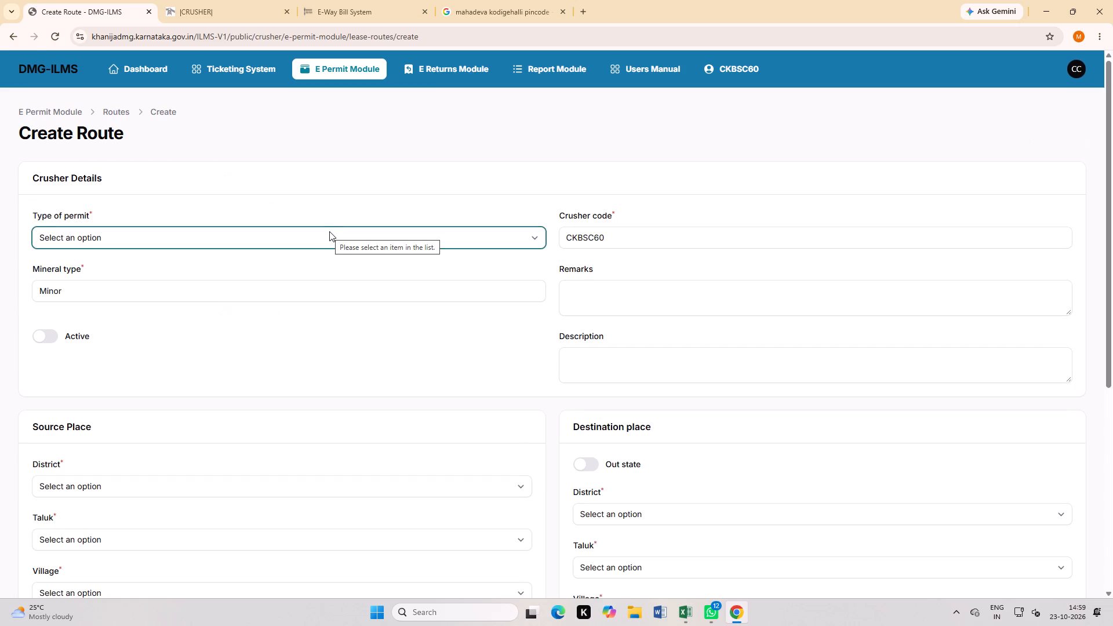
click(195, 238)
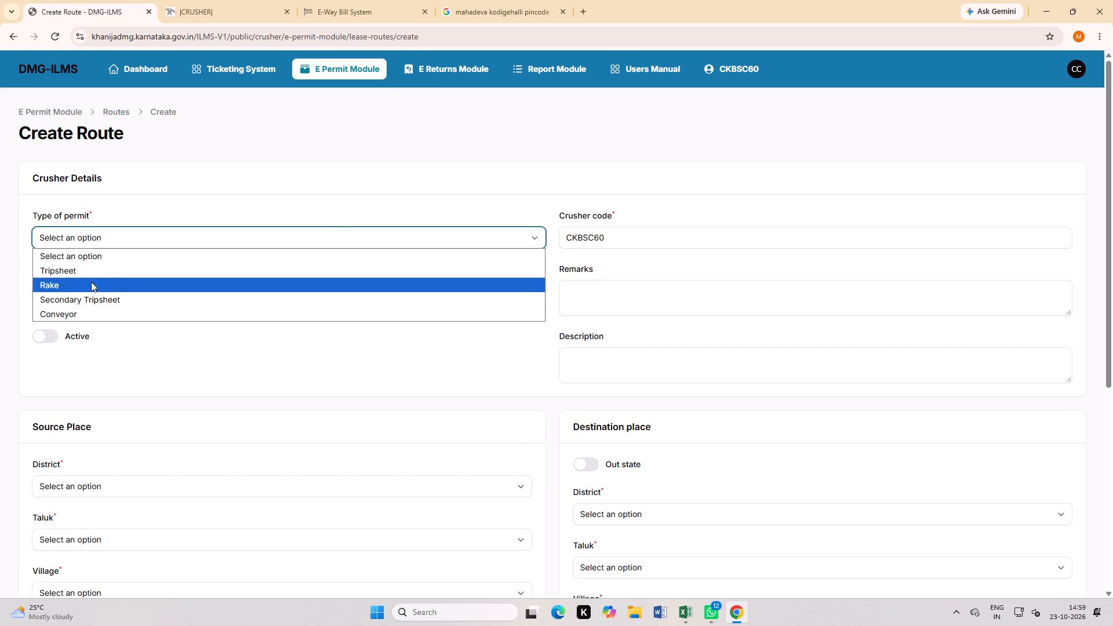
click(73, 272)
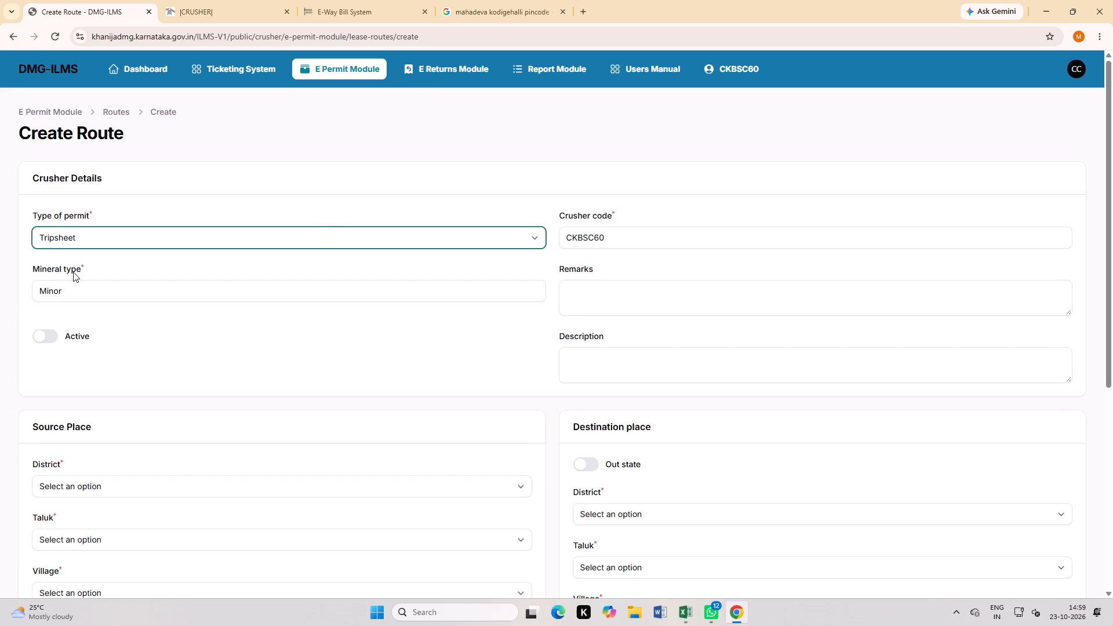
scroll(319, 306, down, 1)
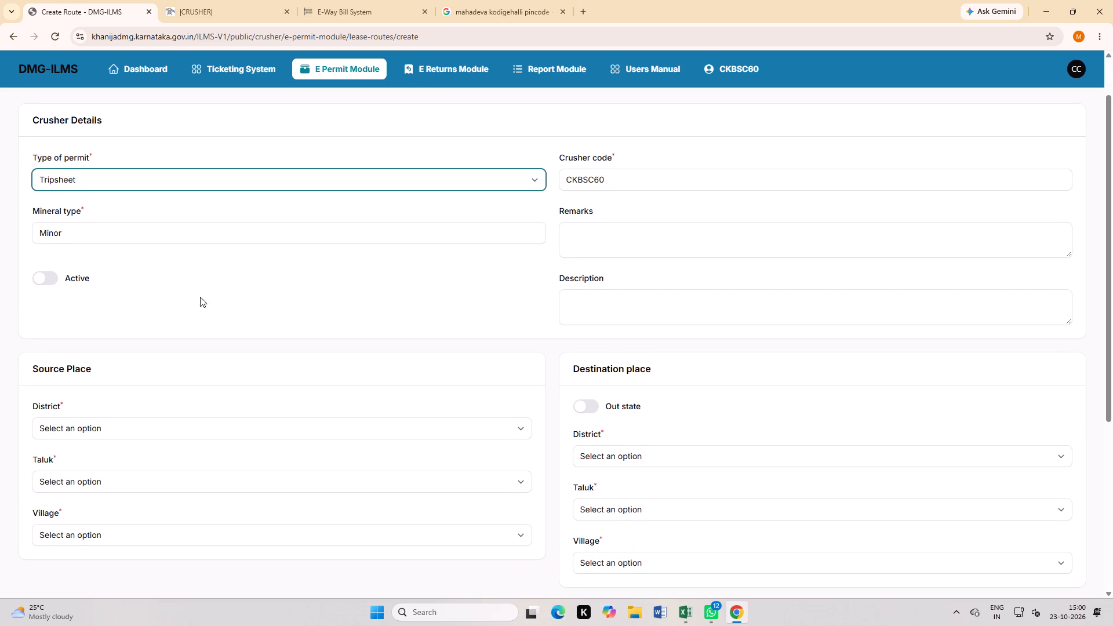
click(45, 278)
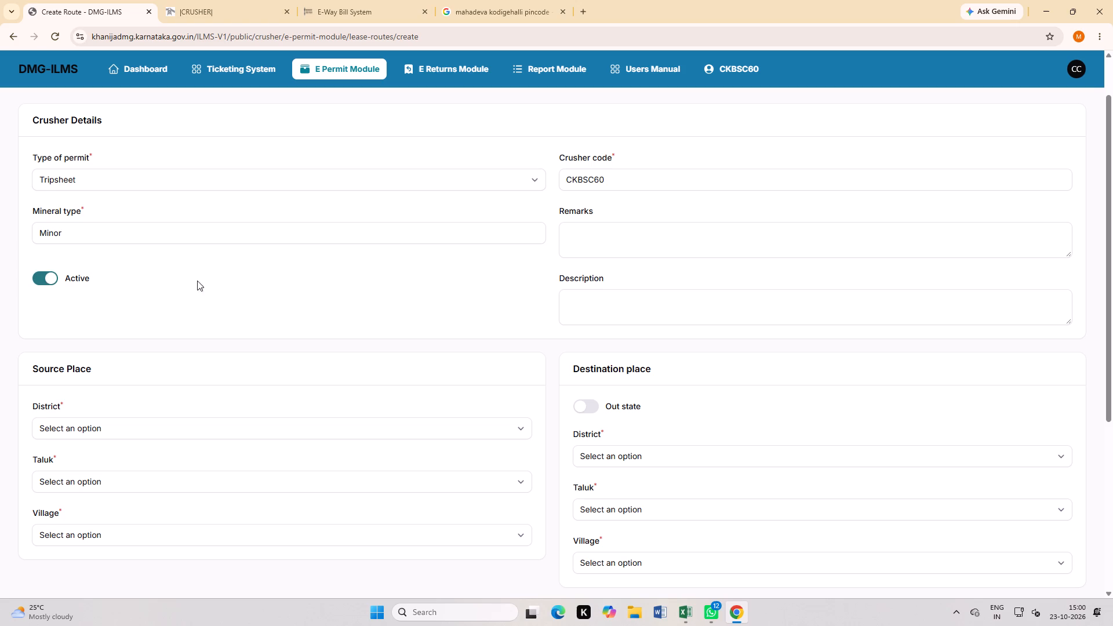
Set the new route's source village to Kanivenarayanapura.
scroll(290, 293, down, 2)
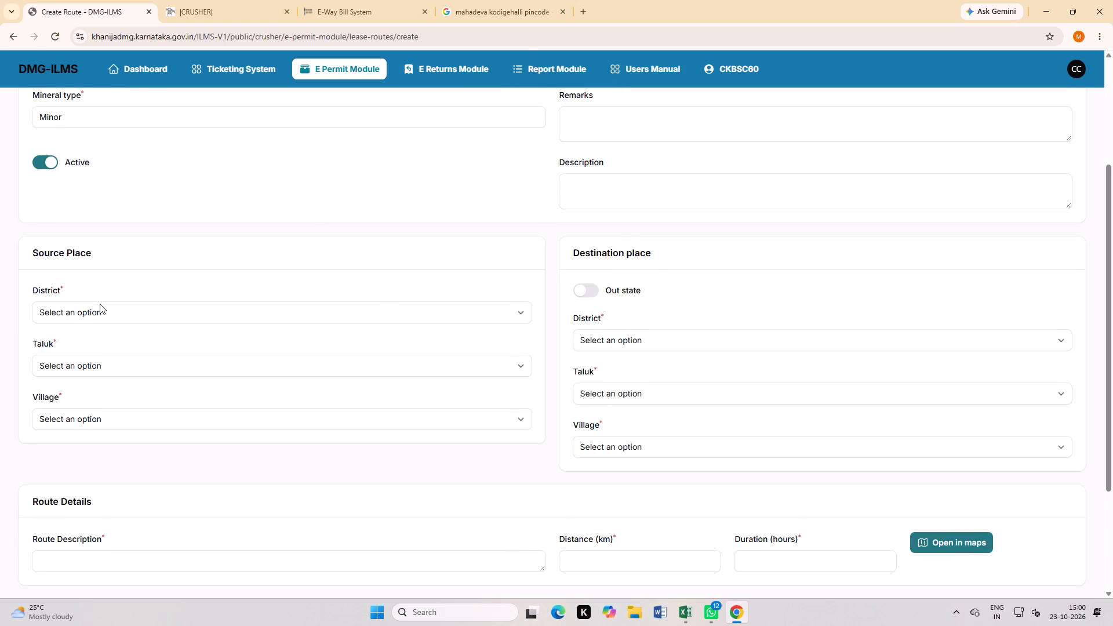
click(90, 309)
click(200, 421)
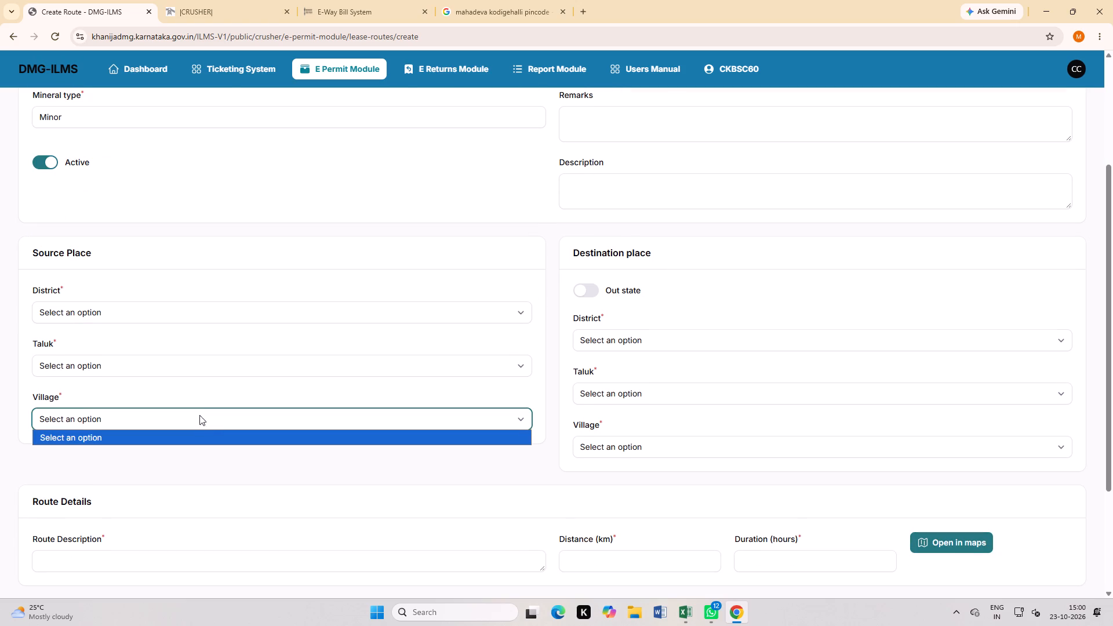
scroll(249, 355, down, 1)
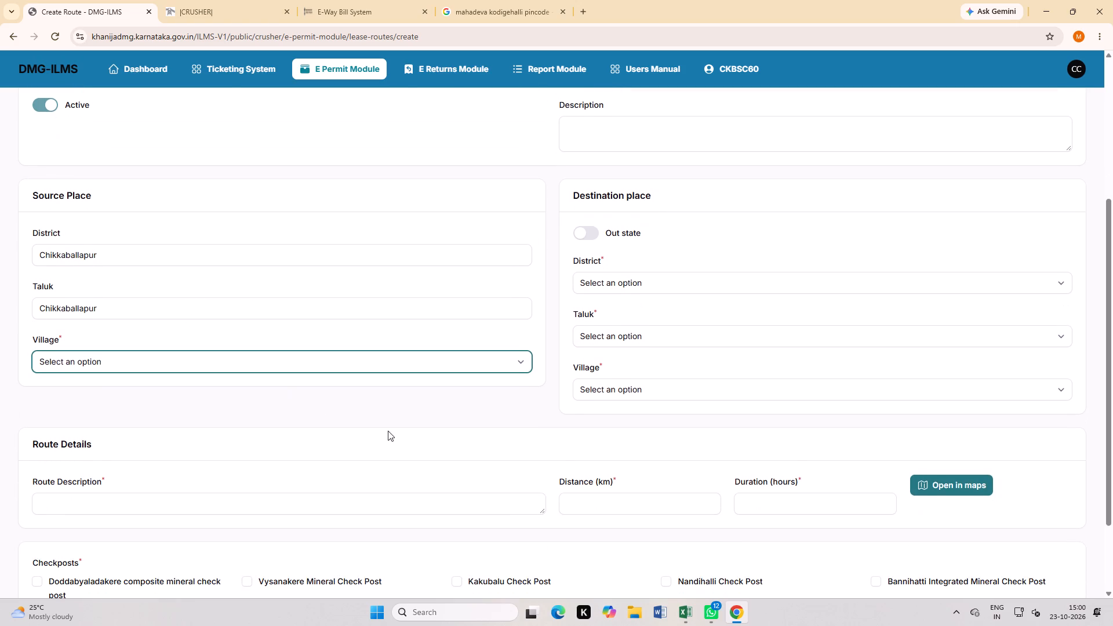
click(168, 356)
click(120, 393)
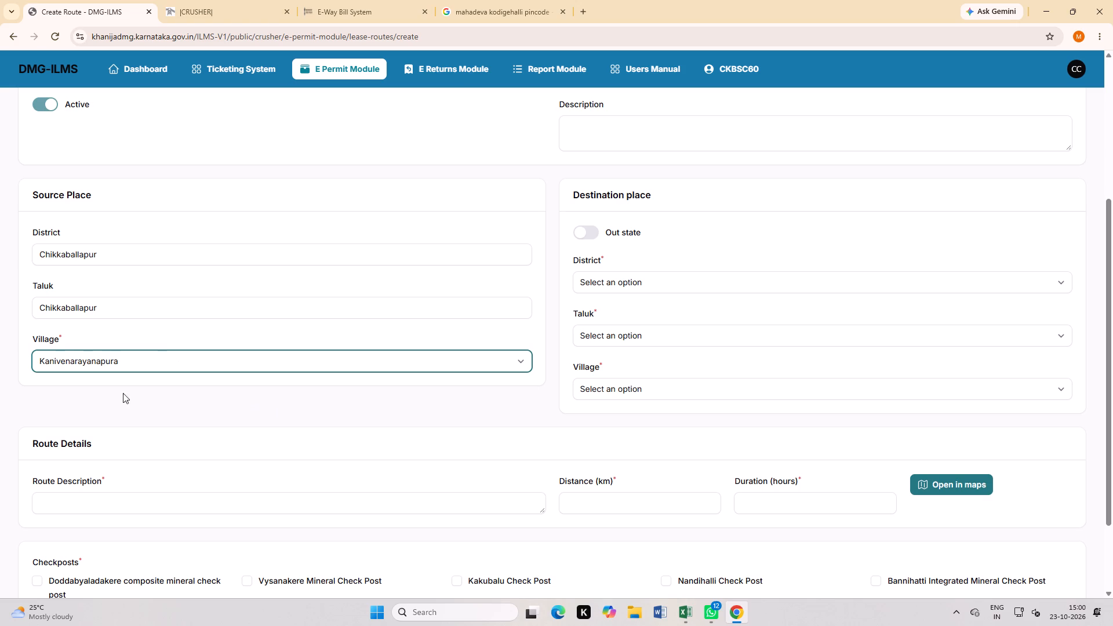
Set the route's destination district to Bangalore Rural and bring up the taluks and villages offered for it.
click(635, 278)
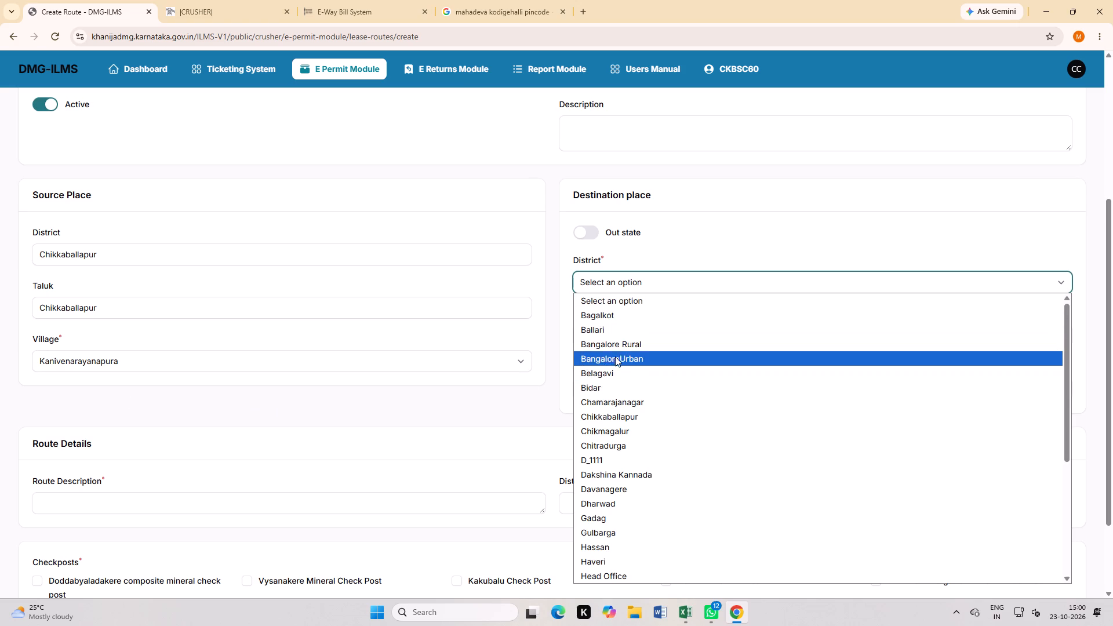
click(619, 344)
click(644, 337)
triple_click(644, 337)
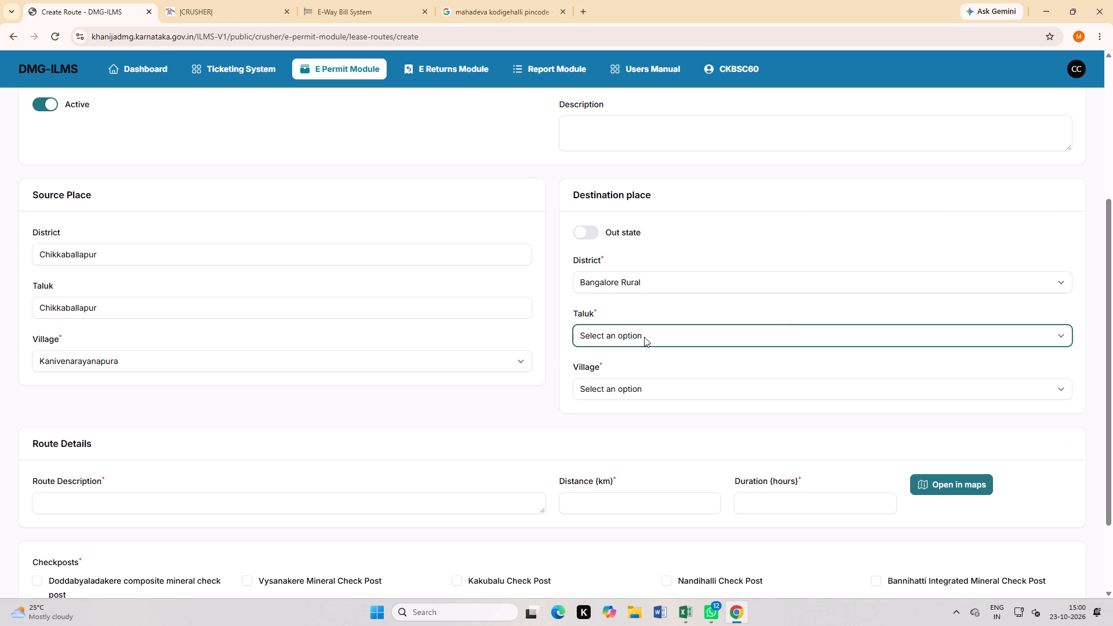
triple_click(644, 337)
triple_click(644, 337)
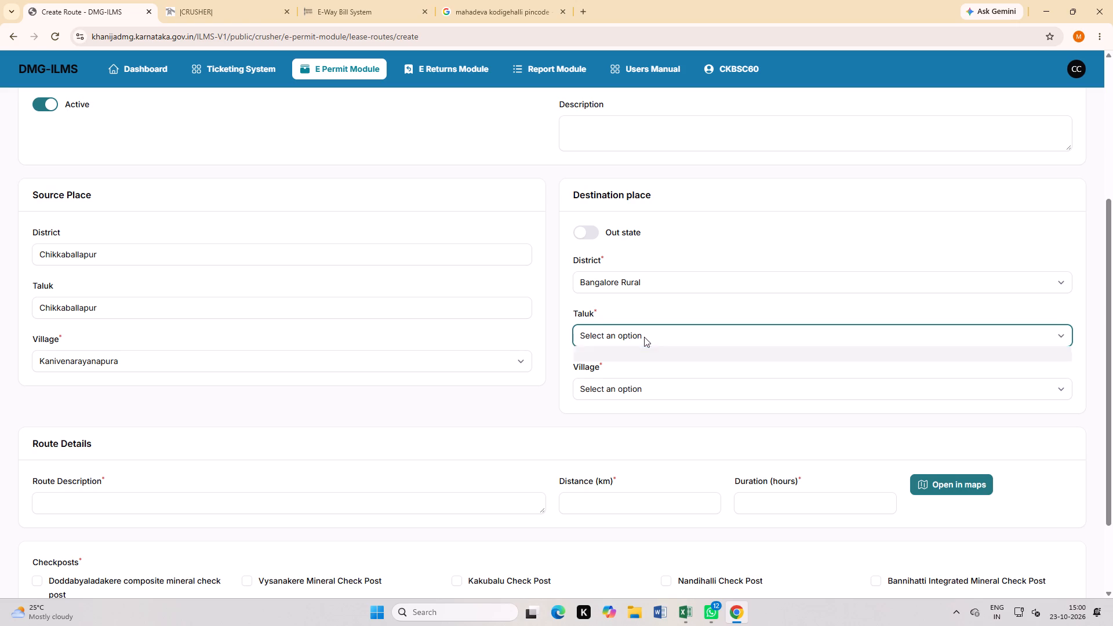
double_click(644, 337)
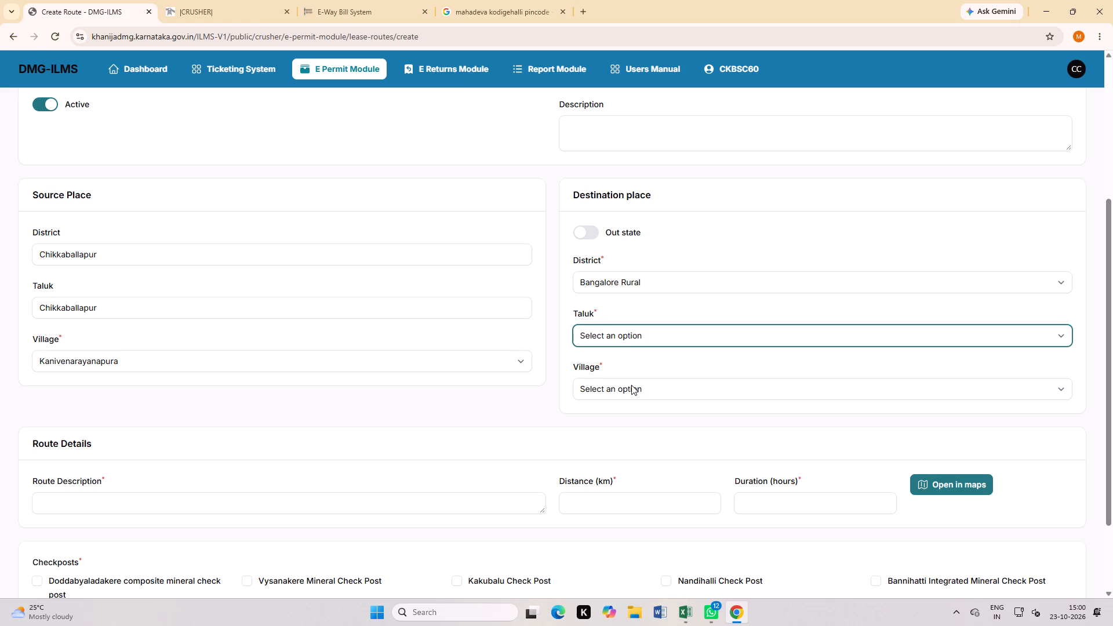
click(628, 326)
click(632, 336)
click(628, 388)
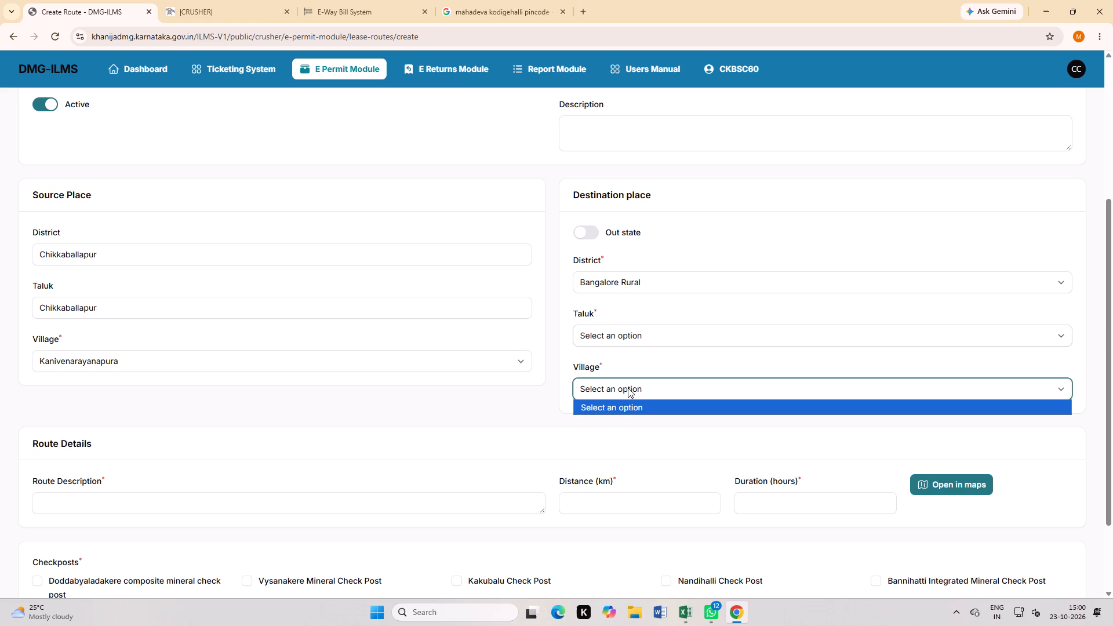
click(627, 387)
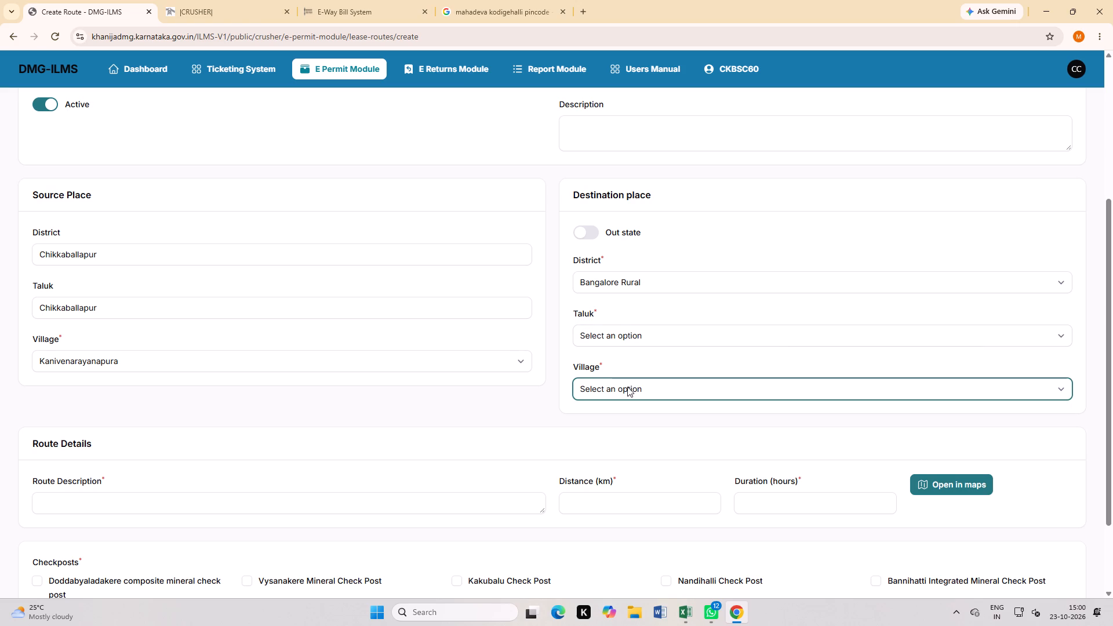
click(636, 331)
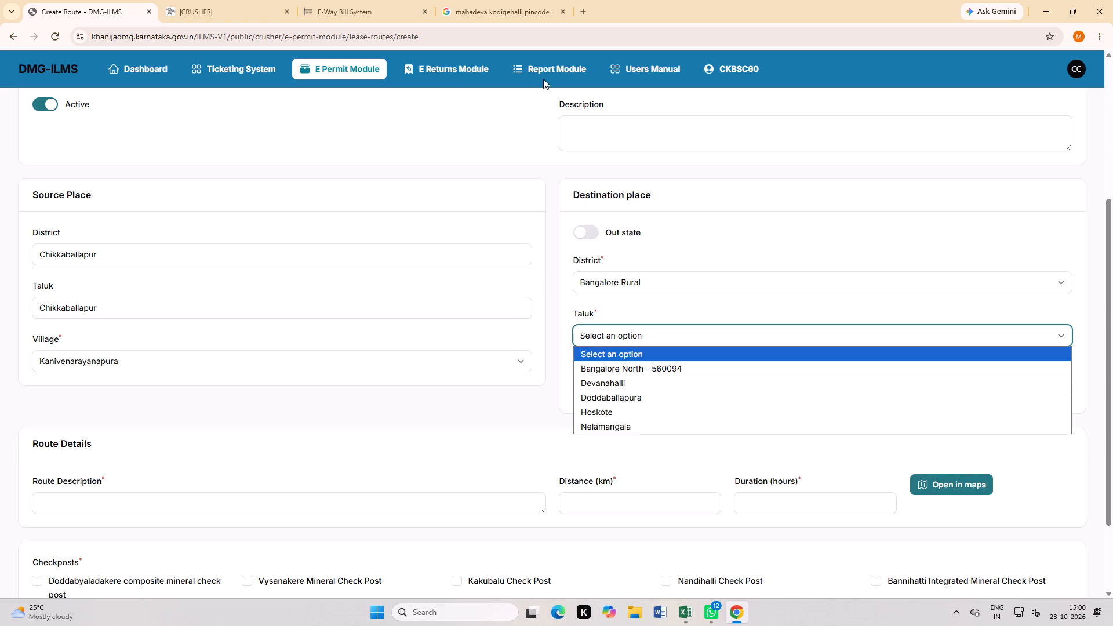
Search Google for "mahadeva kodigehalli taluk" to find which taluk the village belongs to.
click(505, 9)
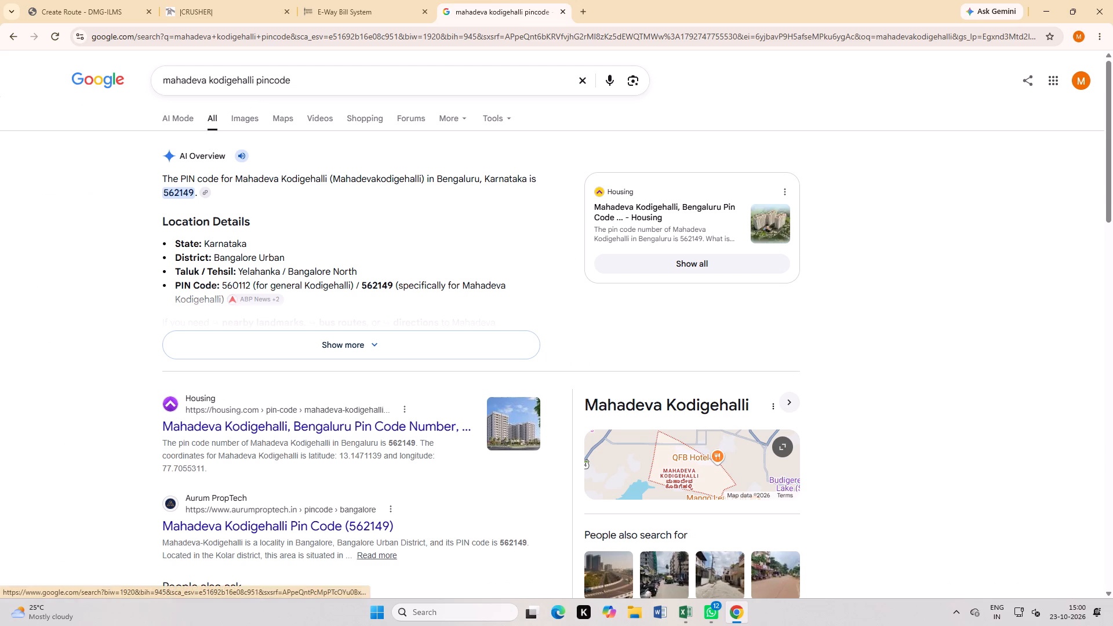
double_click(337, 81)
key(BackSpace)
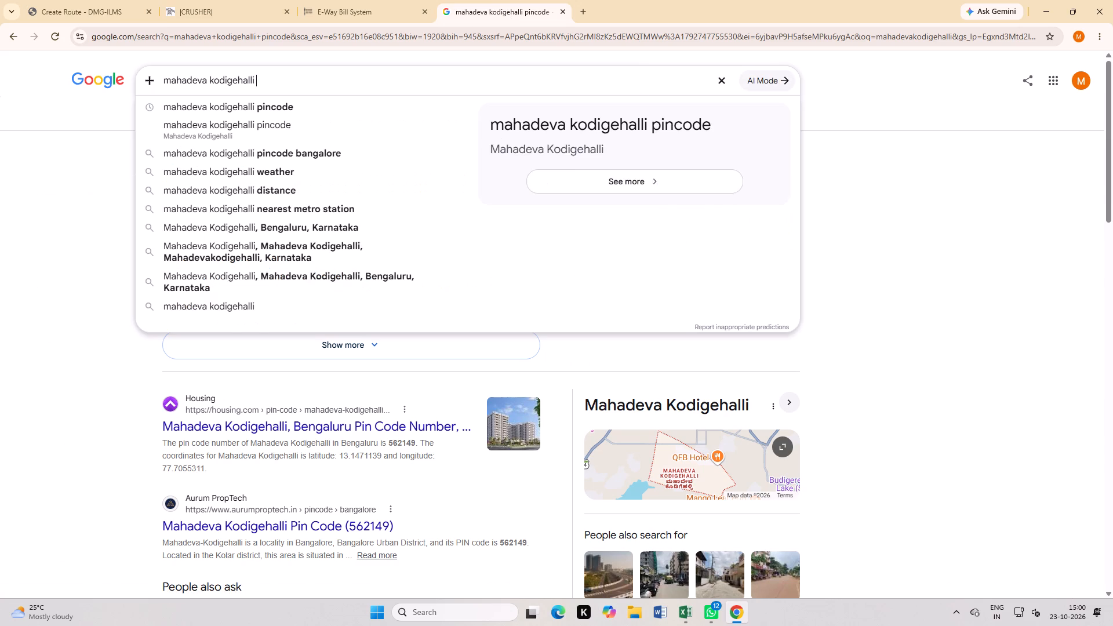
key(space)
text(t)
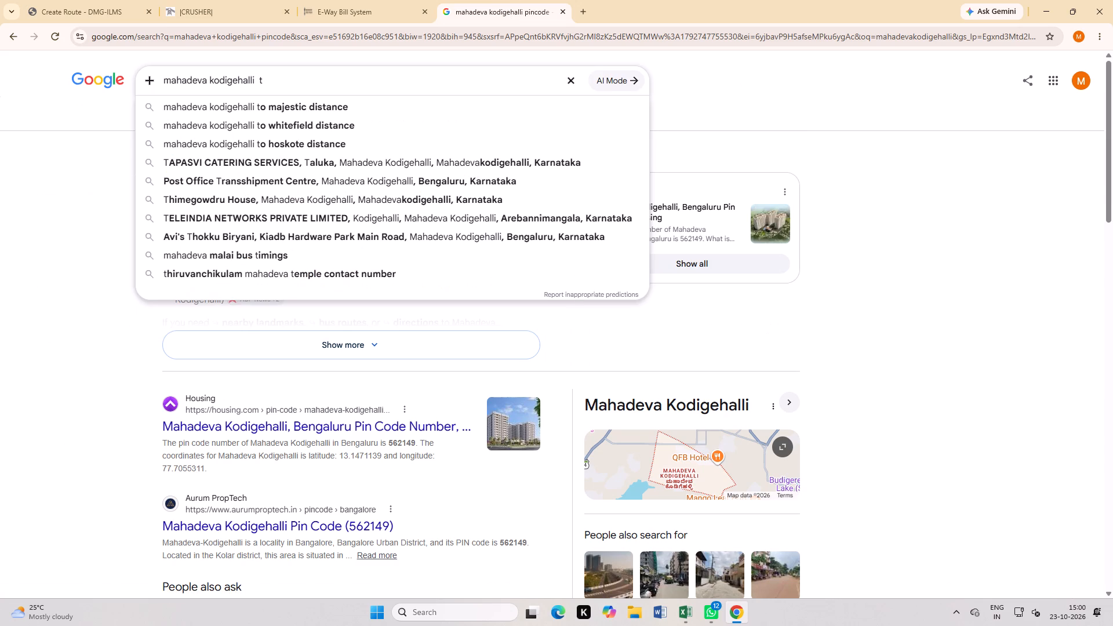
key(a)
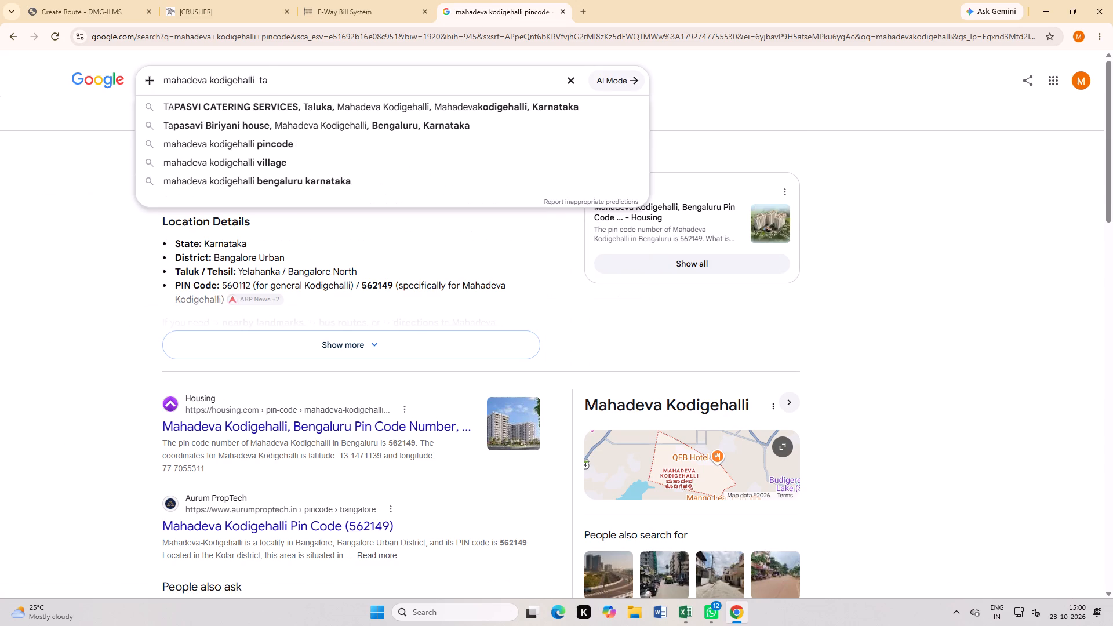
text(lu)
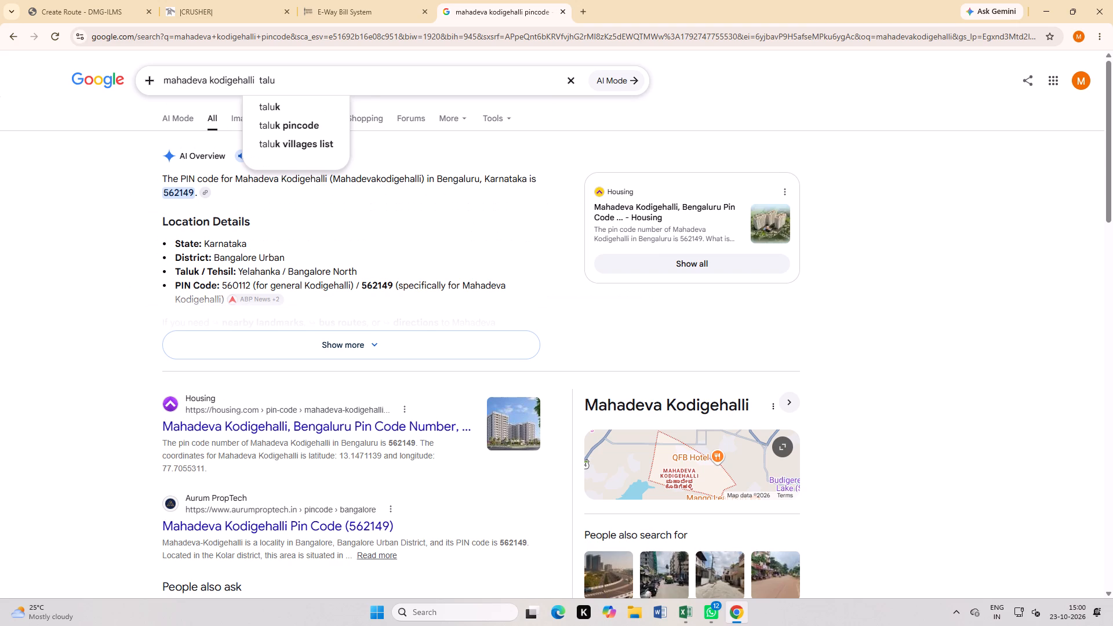
click(280, 112)
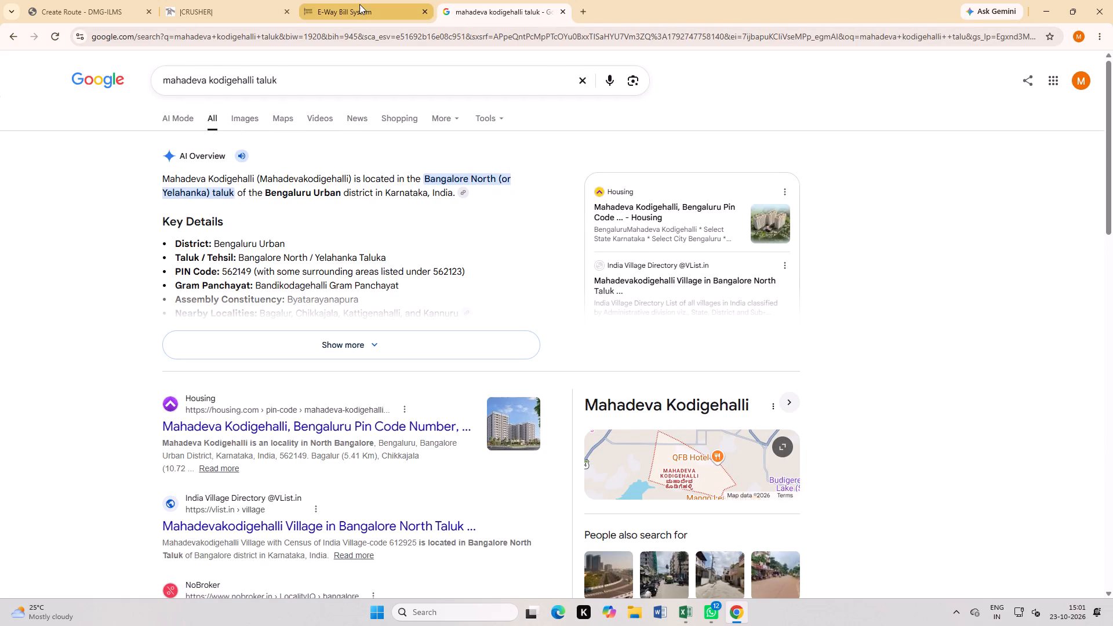
Return to the route form, set the destination taluk to Bangalore North - 560094 and check its available villages.
click(81, 10)
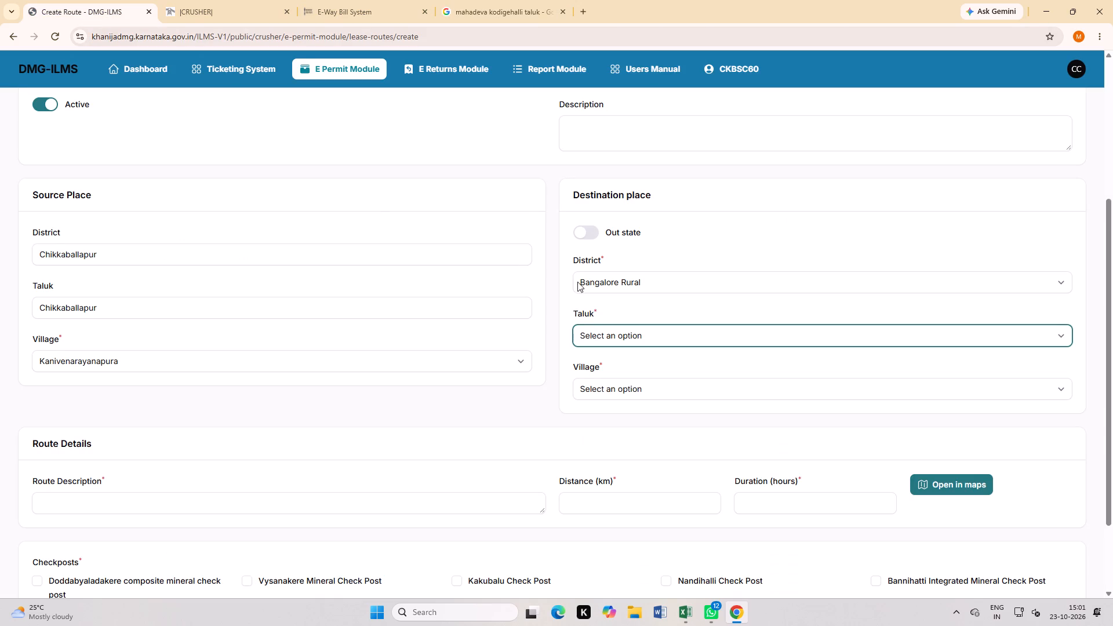
click(612, 336)
click(626, 370)
click(627, 388)
triple_click(627, 388)
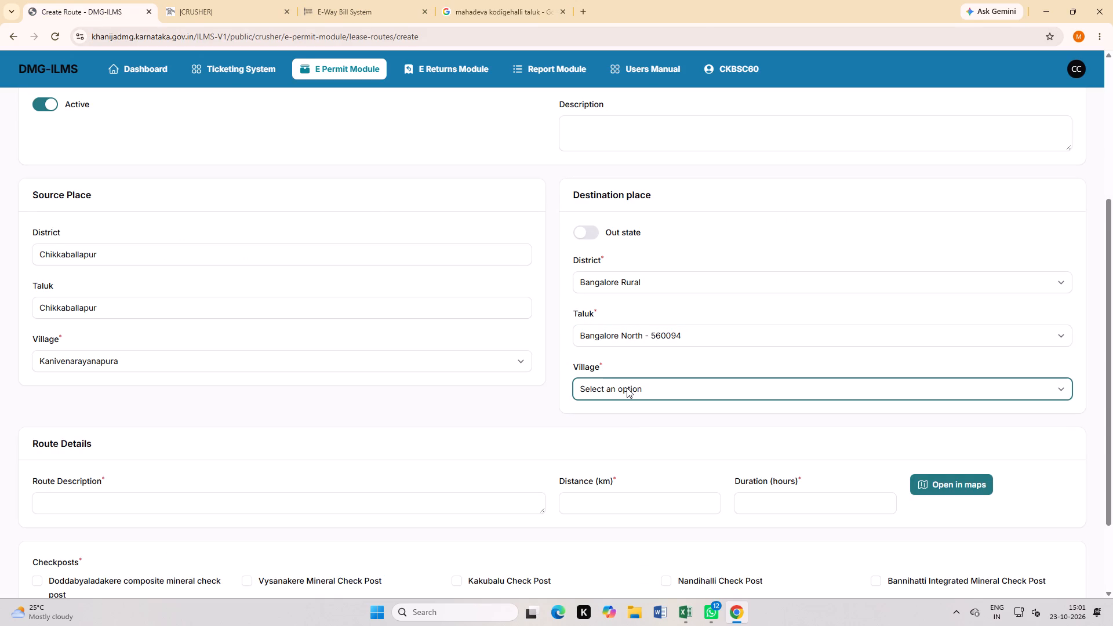
triple_click(627, 388)
triple_click(627, 388)
triple_click(627, 388)
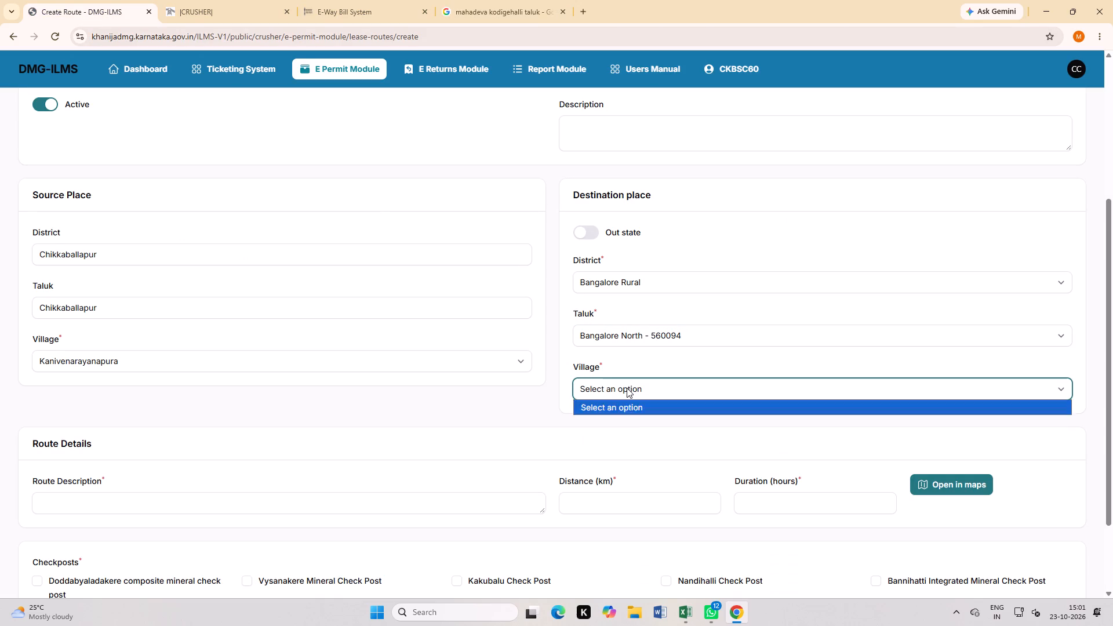
triple_click(627, 388)
triple_click(627, 388)
triple_click(627, 388)
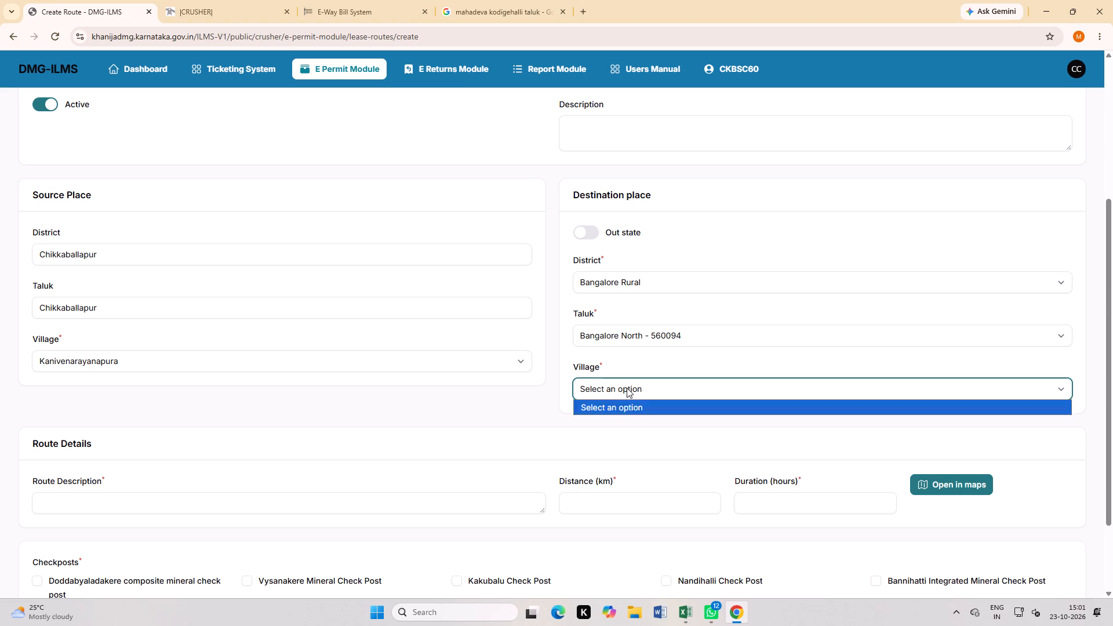
triple_click(627, 388)
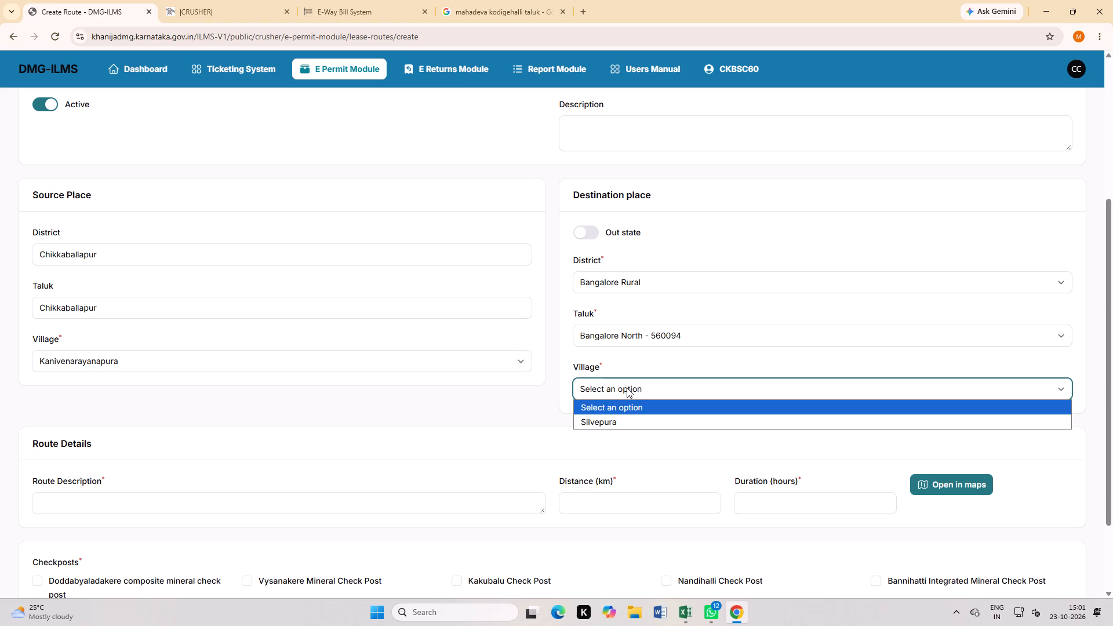
Review the other destination taluks offered and reopen the choice of destination district.
click(656, 341)
scroll(618, 409, down, 1)
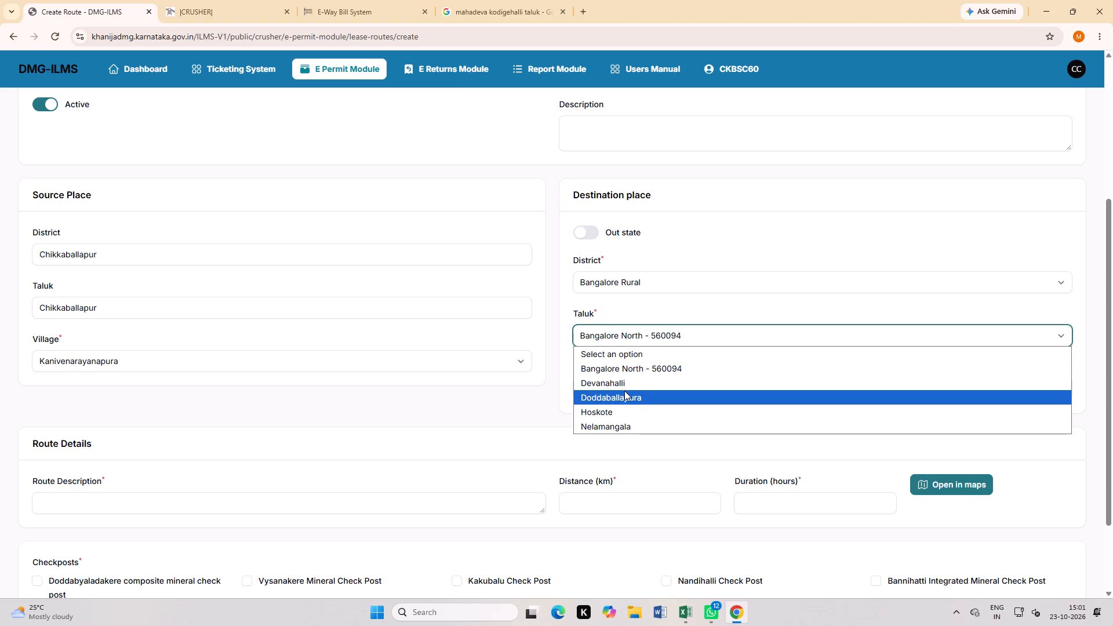
click(664, 287)
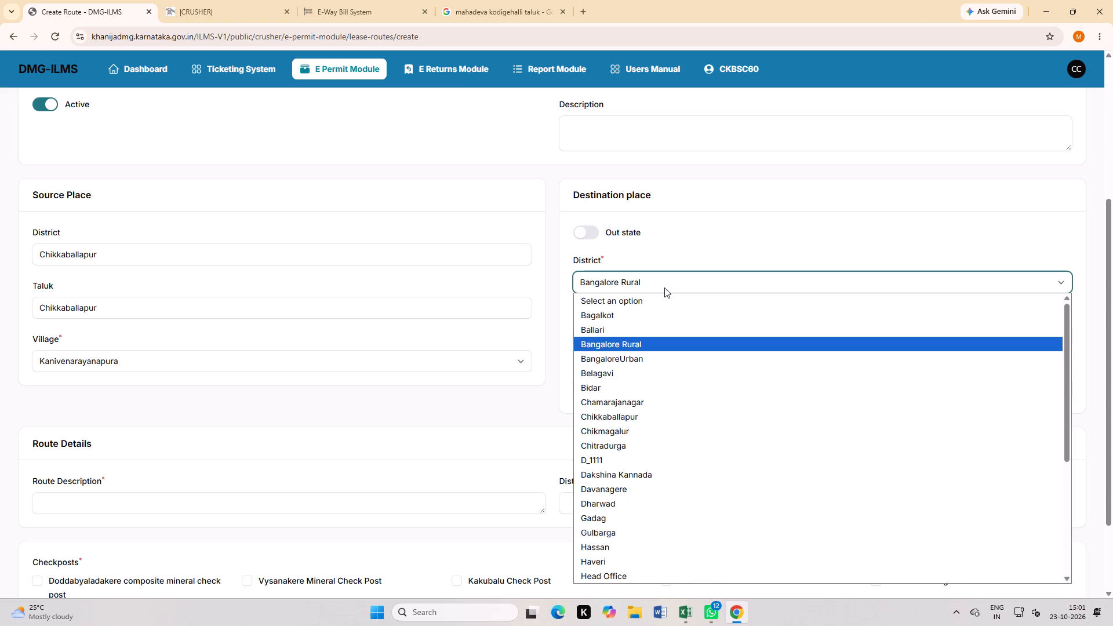
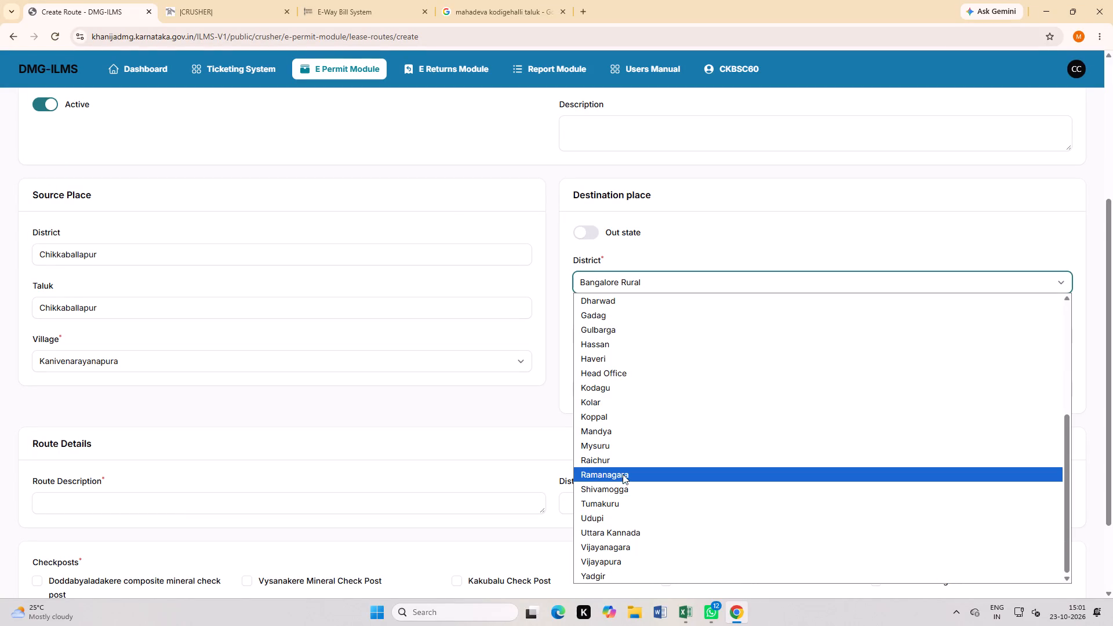
Search Google for "mahadeva kodigehalli distric" to find which district the village belongs to.
scroll(624, 468, up, 6)
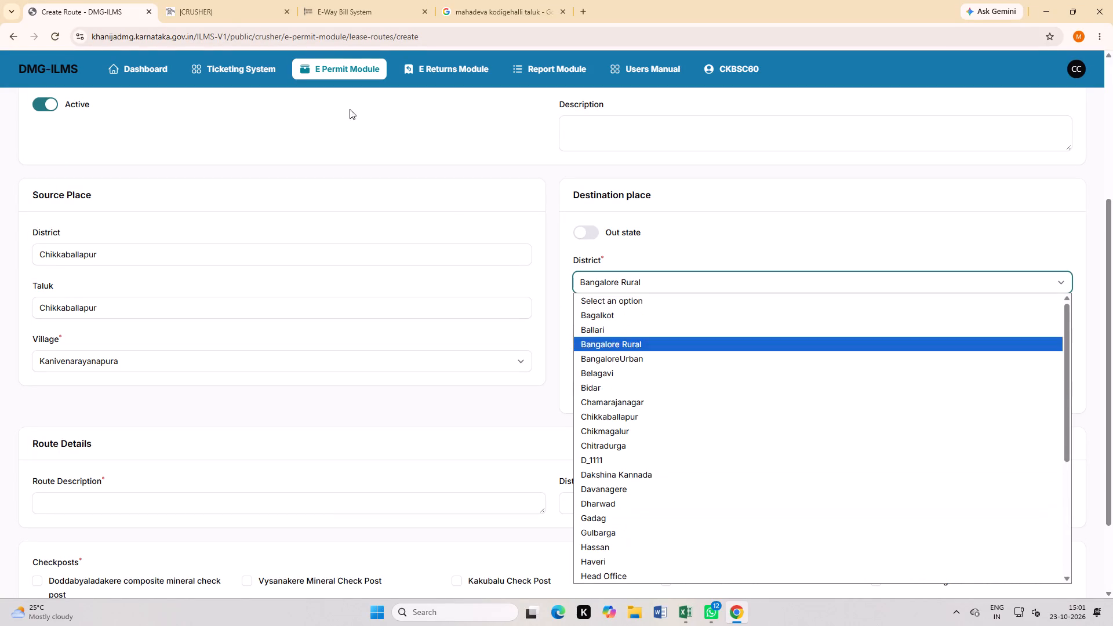
click(452, 4)
click(325, 84)
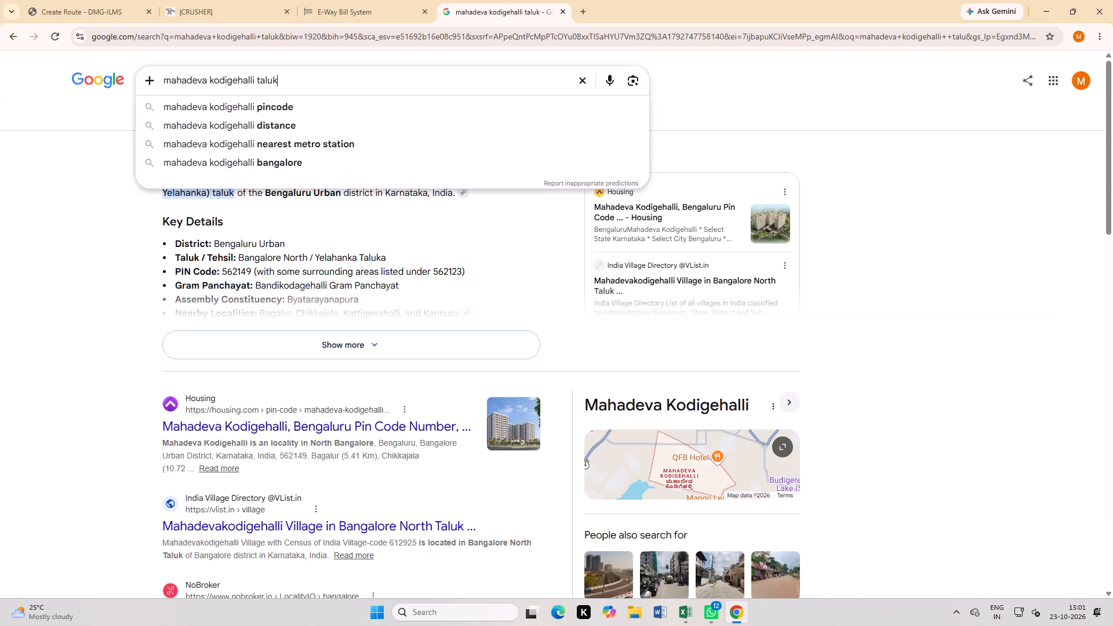
click(325, 84)
key(BackSpace)
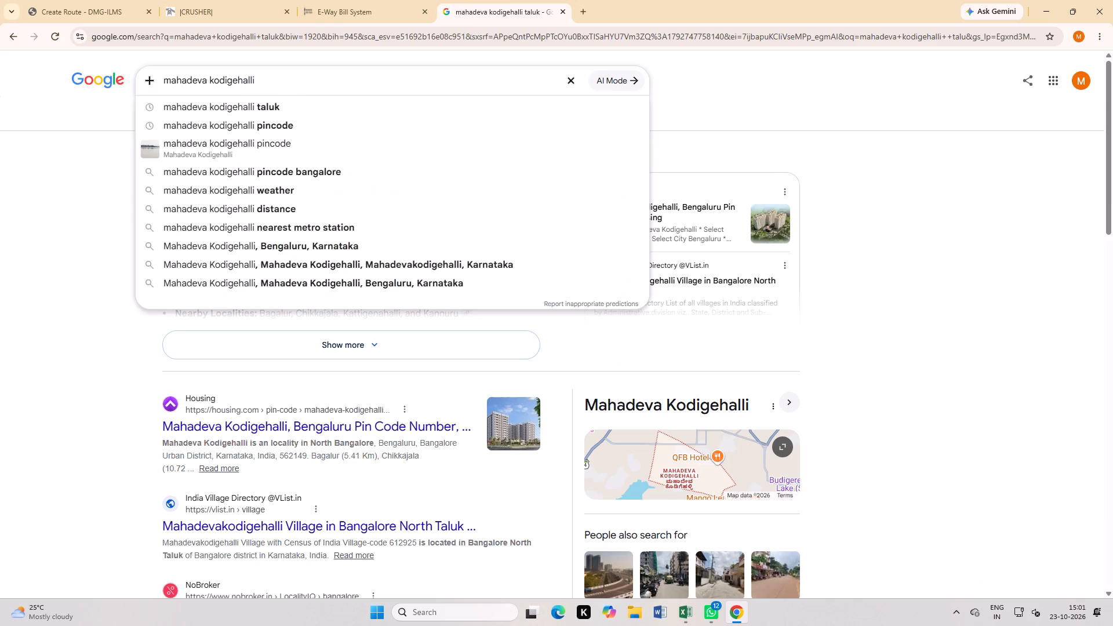
key(d)
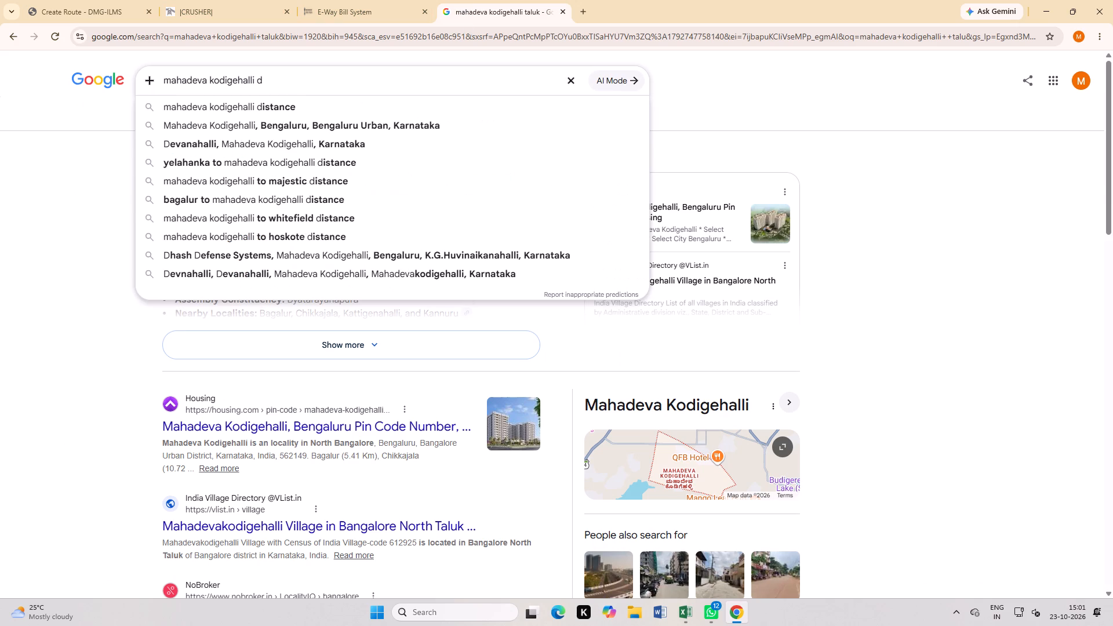
text(ist)
key(r)
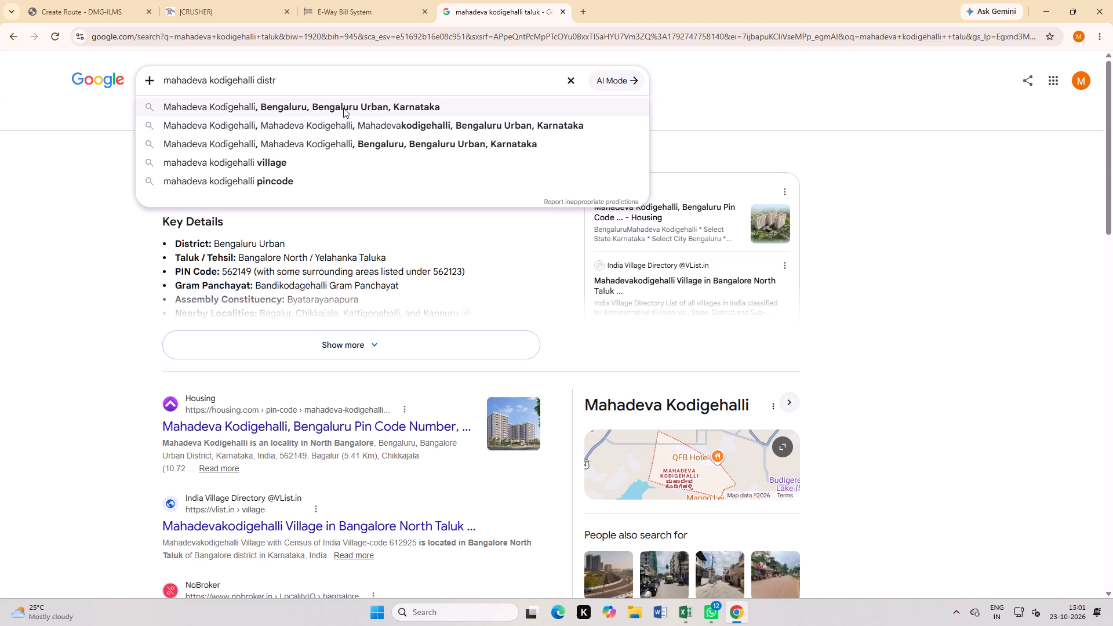
key(i)
key(c)
key(Return)
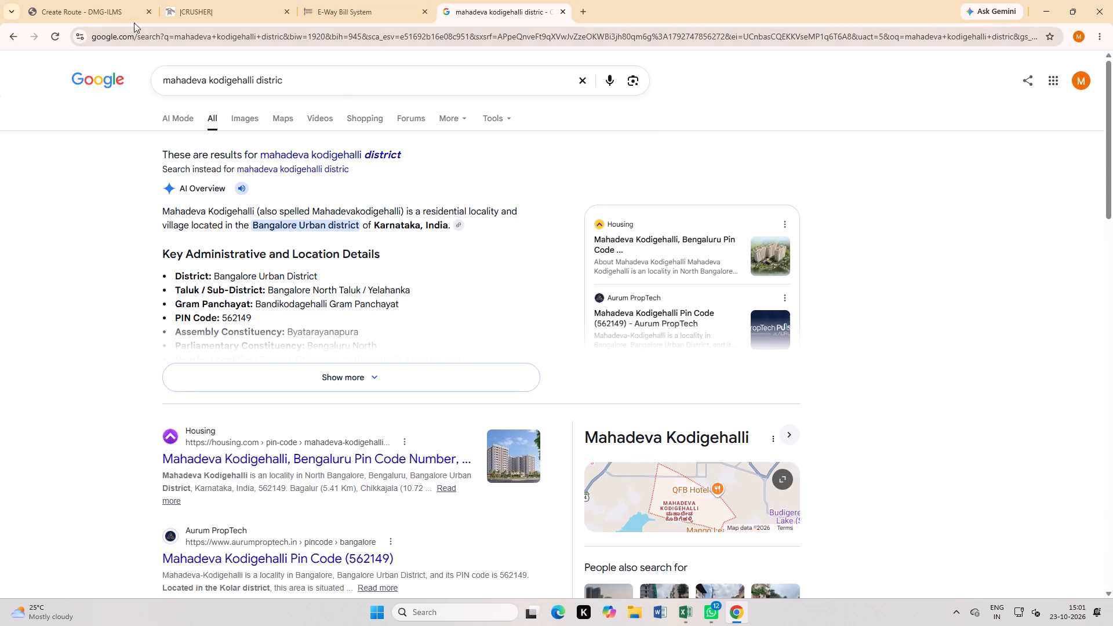
Return to the route form and set the destination district to BangaloreUrban.
click(99, 10)
click(660, 274)
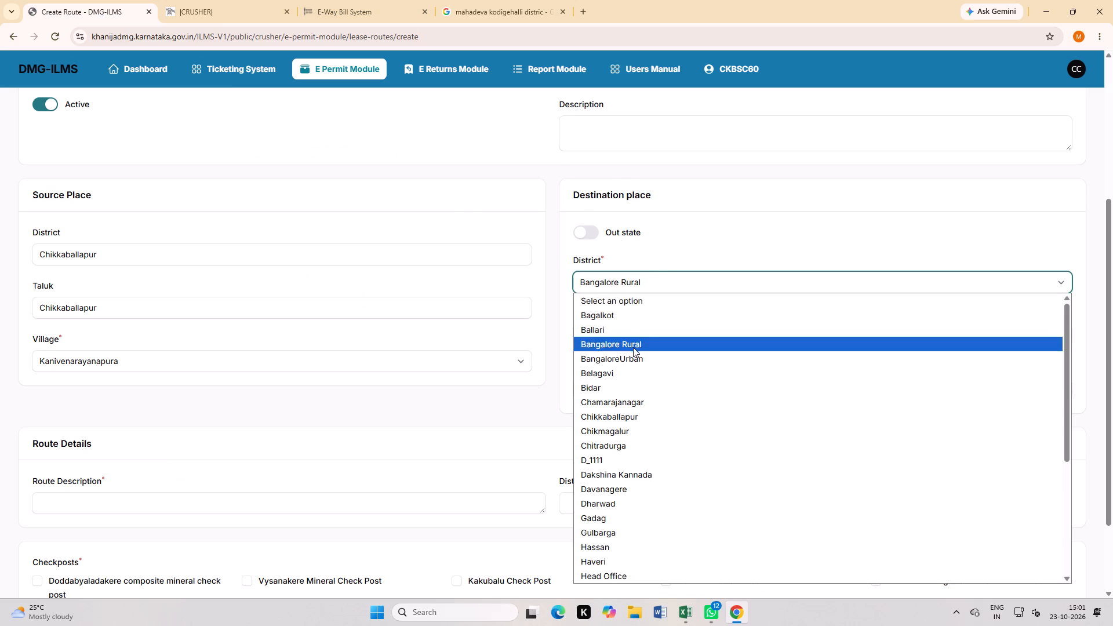
scroll(627, 314, up, 6)
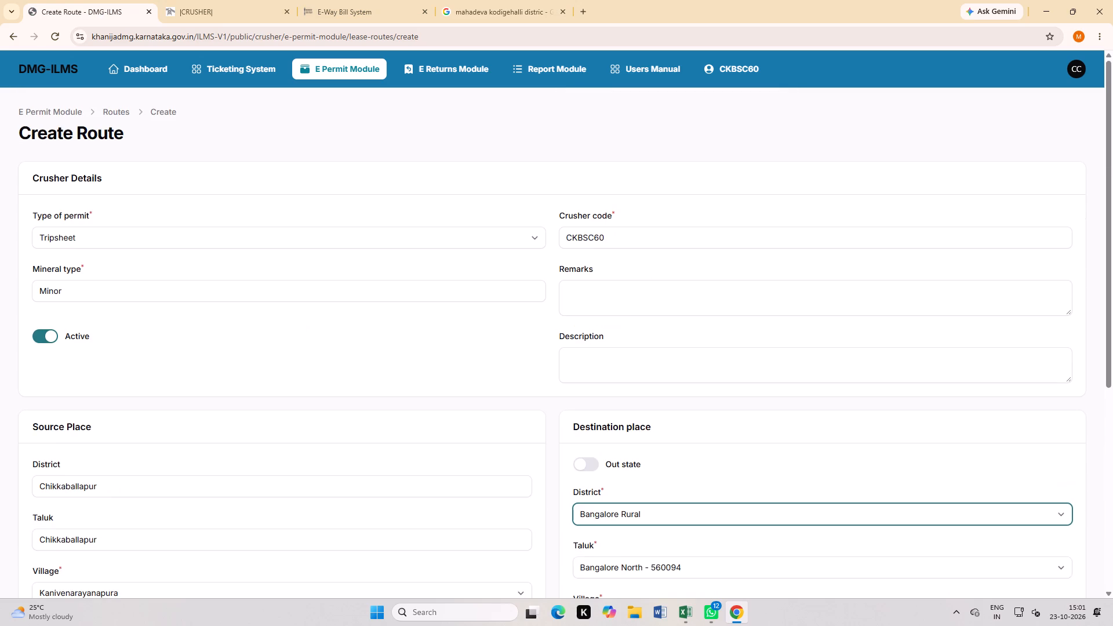
scroll(331, 320, down, 2)
click(635, 399)
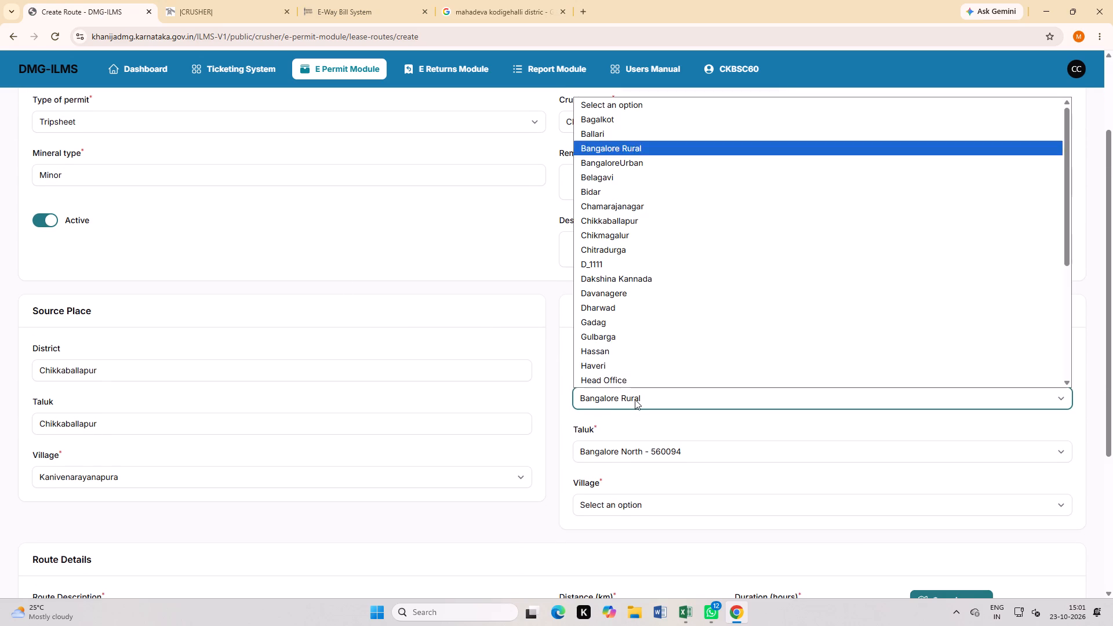
scroll(619, 303, up, 3)
click(632, 165)
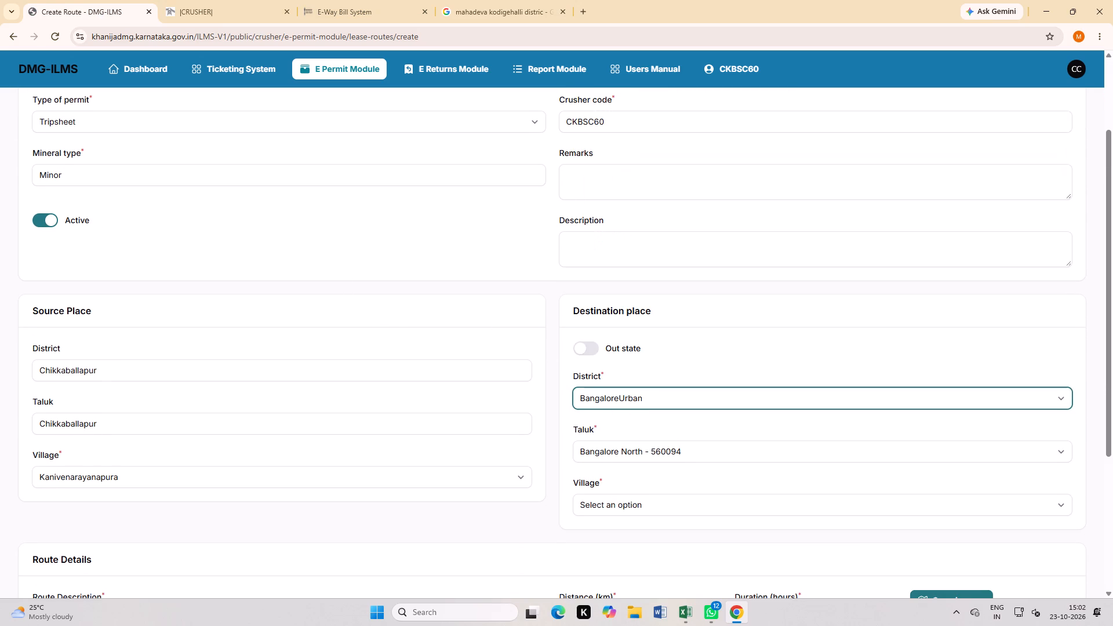
Clear the old destination taluk and set it to Bangalore North.
scroll(787, 231, down, 2)
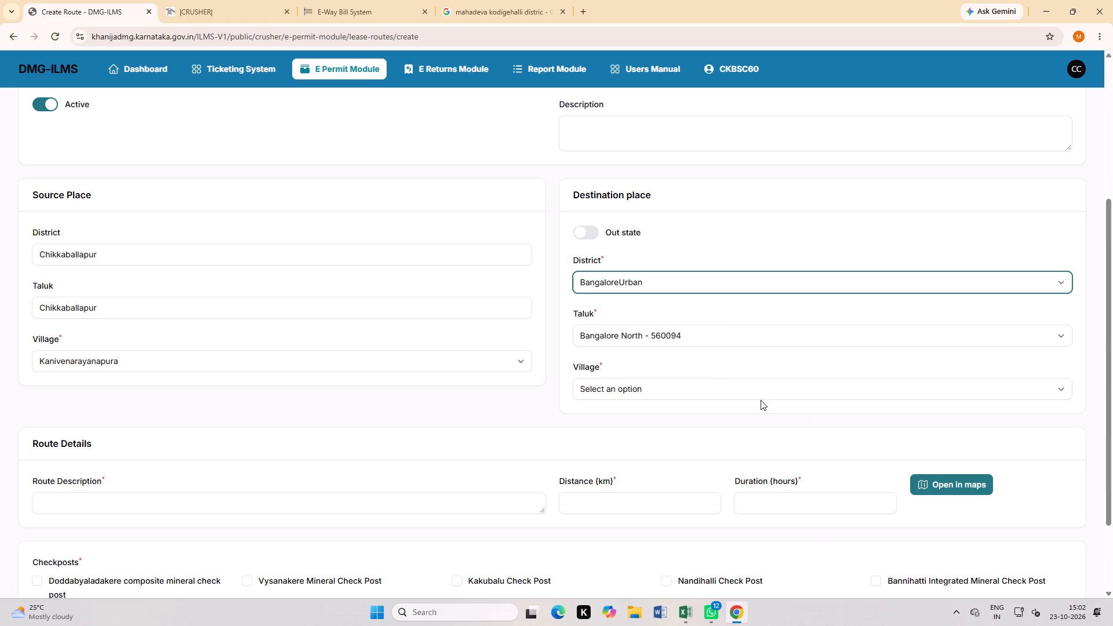
click(704, 330)
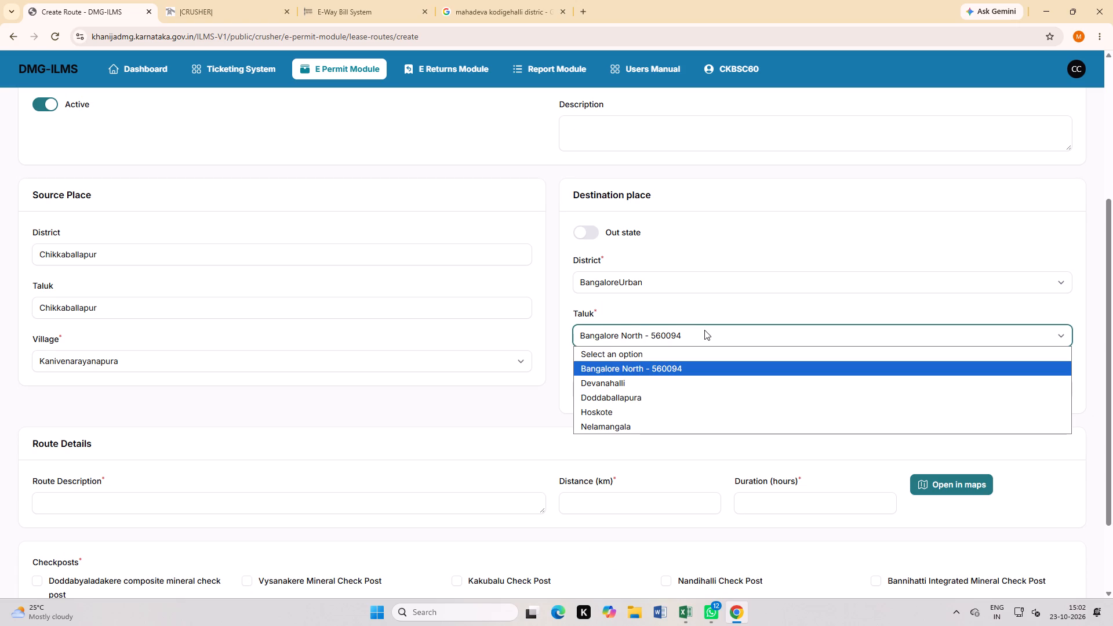
click(667, 352)
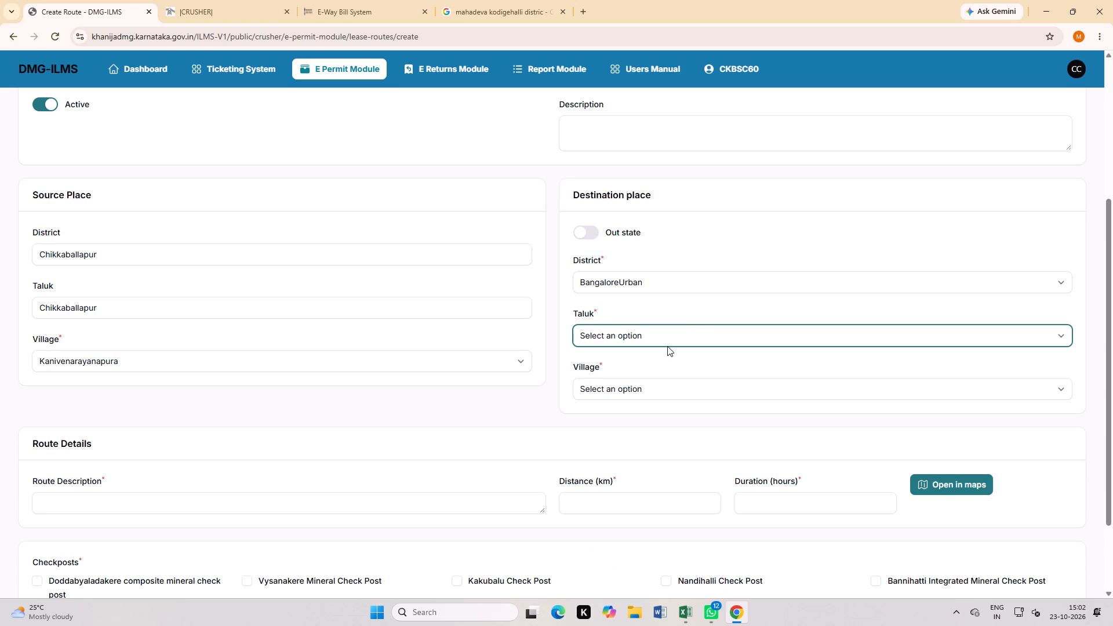
click(670, 334)
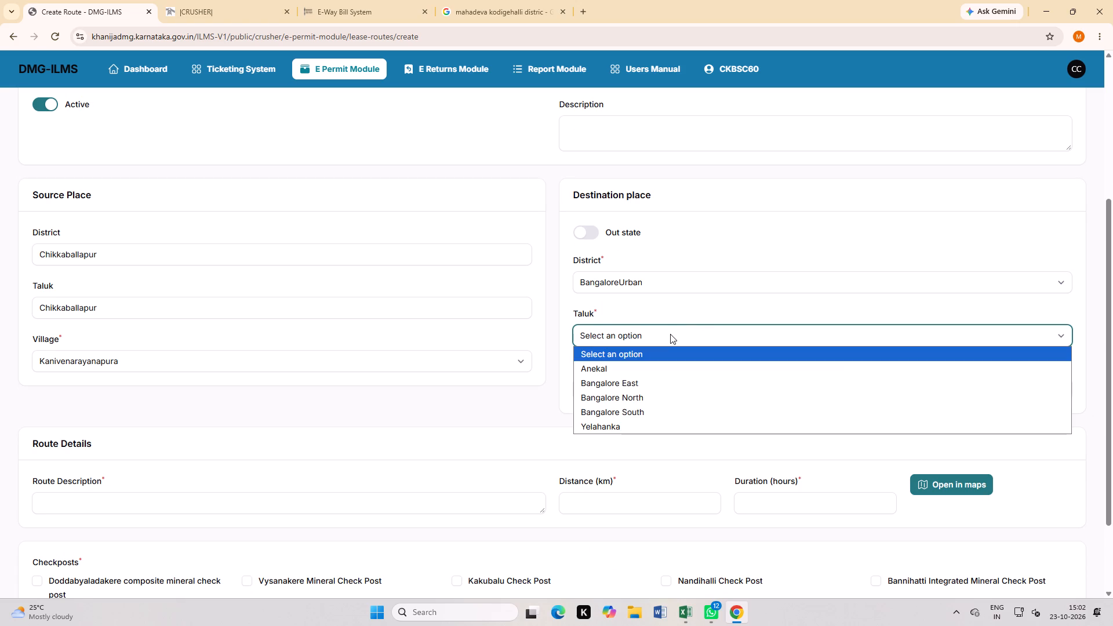
click(632, 399)
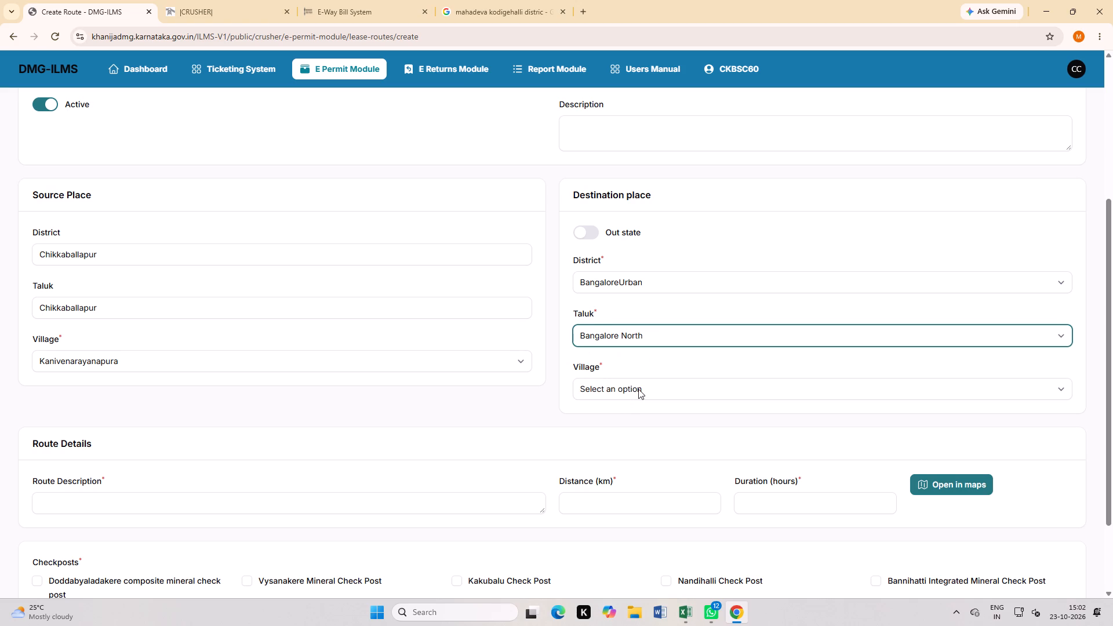
Look for Mahadevakodigehalli among the destination villages offered for Bangalore North, searching by "mah" and "dev".
click(638, 389)
triple_click(638, 389)
triple_click(638, 389)
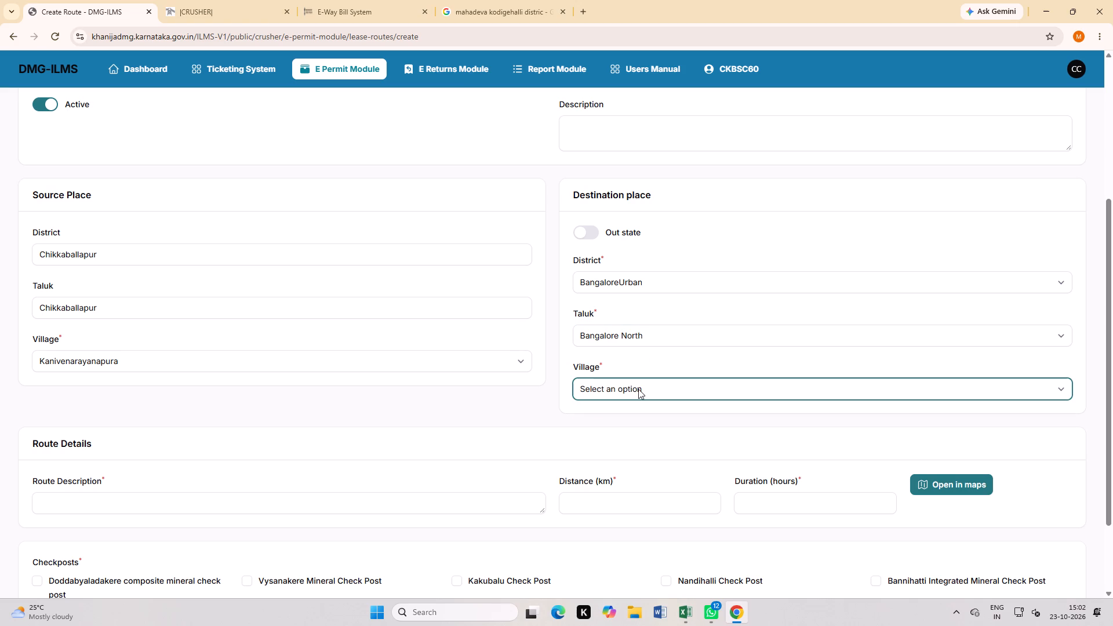
click(638, 389)
click(638, 389)
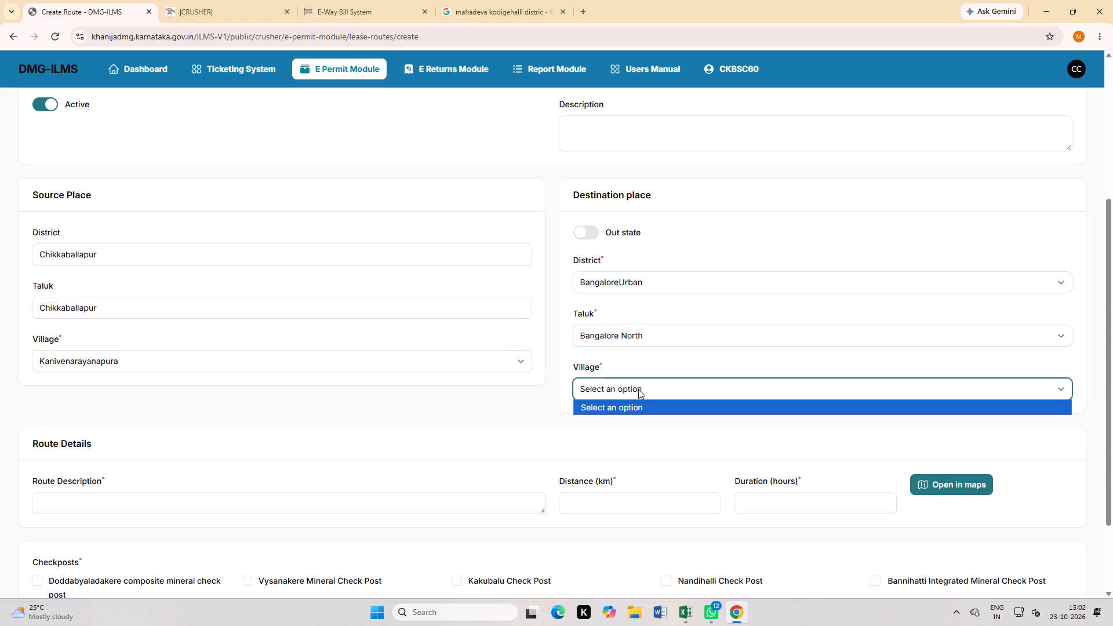
click(638, 389)
click(638, 389)
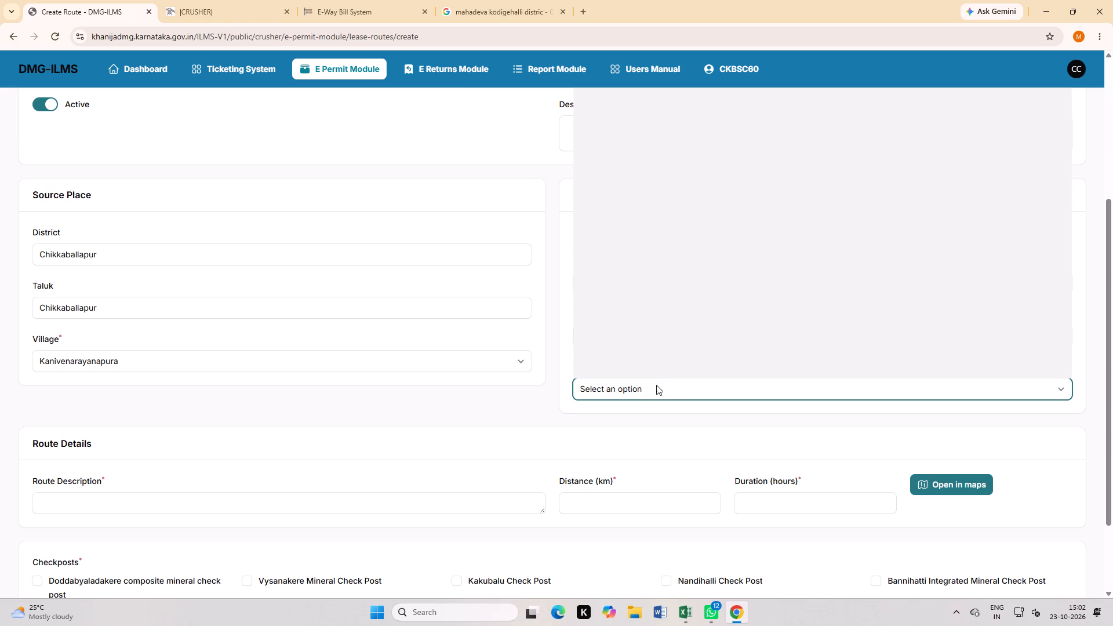
text(mah)
text(dev)
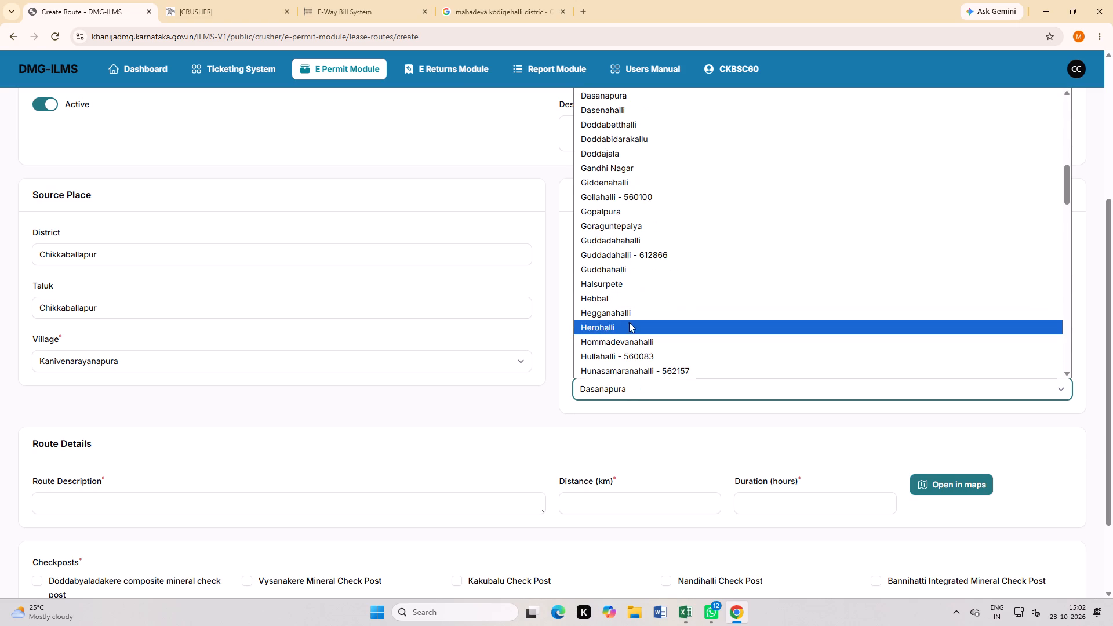
scroll(628, 329, down, 13)
scroll(628, 318, up, 2)
scroll(637, 254, up, 4)
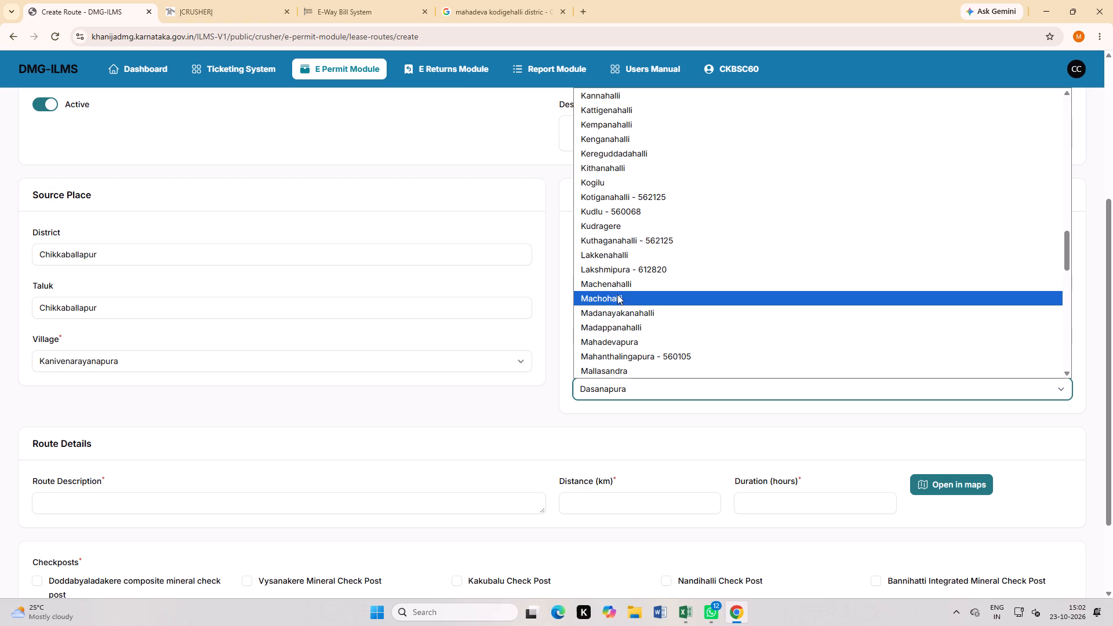
scroll(610, 343, down, 1)
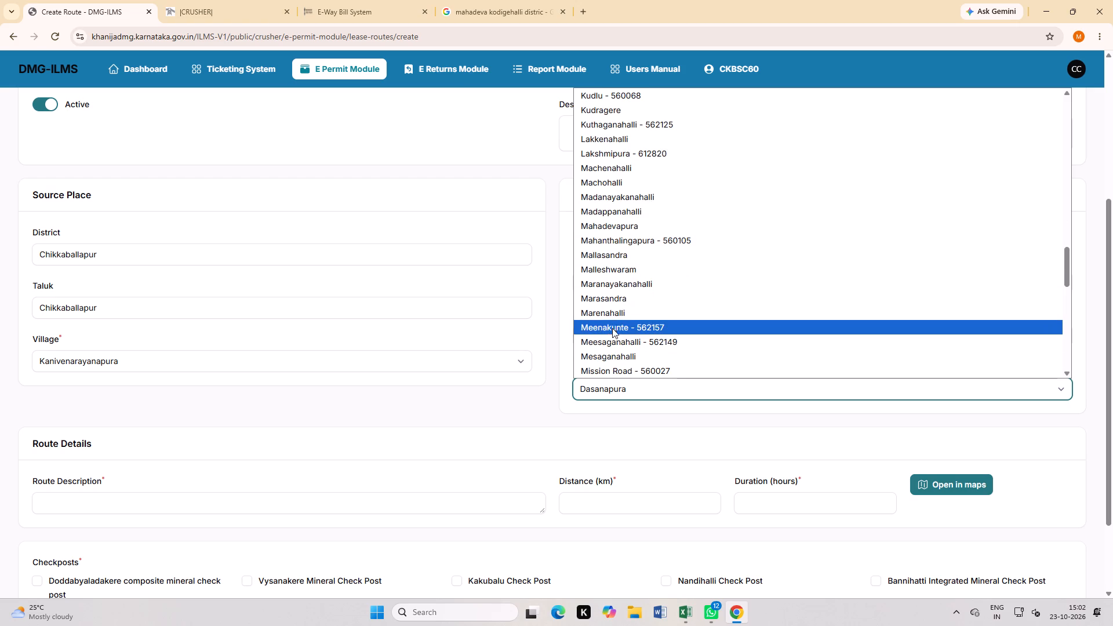
scroll(613, 353, down, 1)
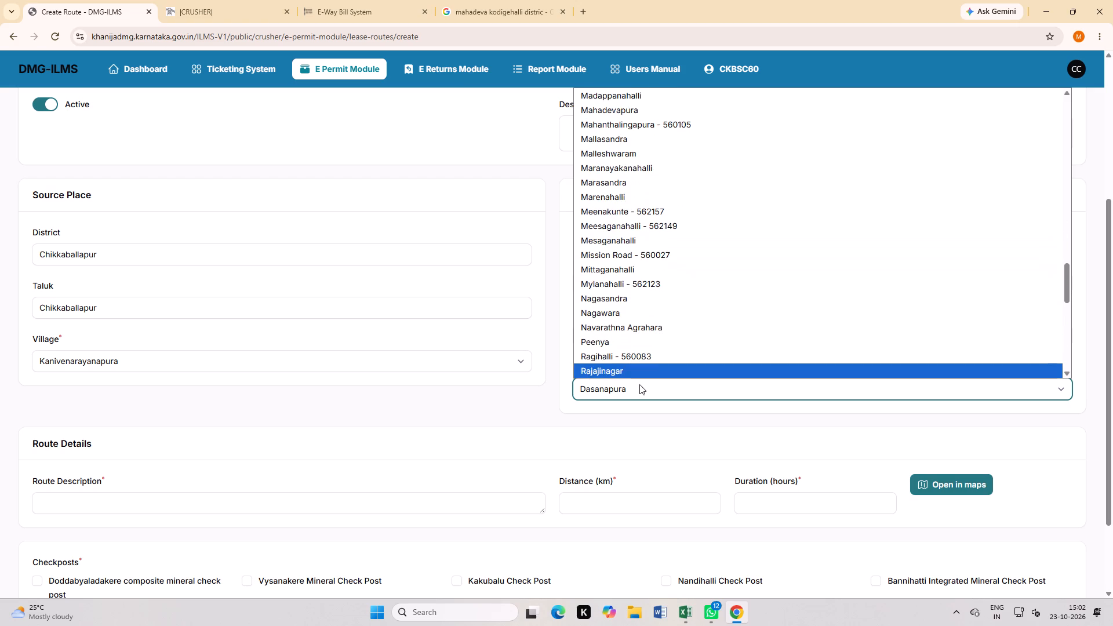
click(633, 461)
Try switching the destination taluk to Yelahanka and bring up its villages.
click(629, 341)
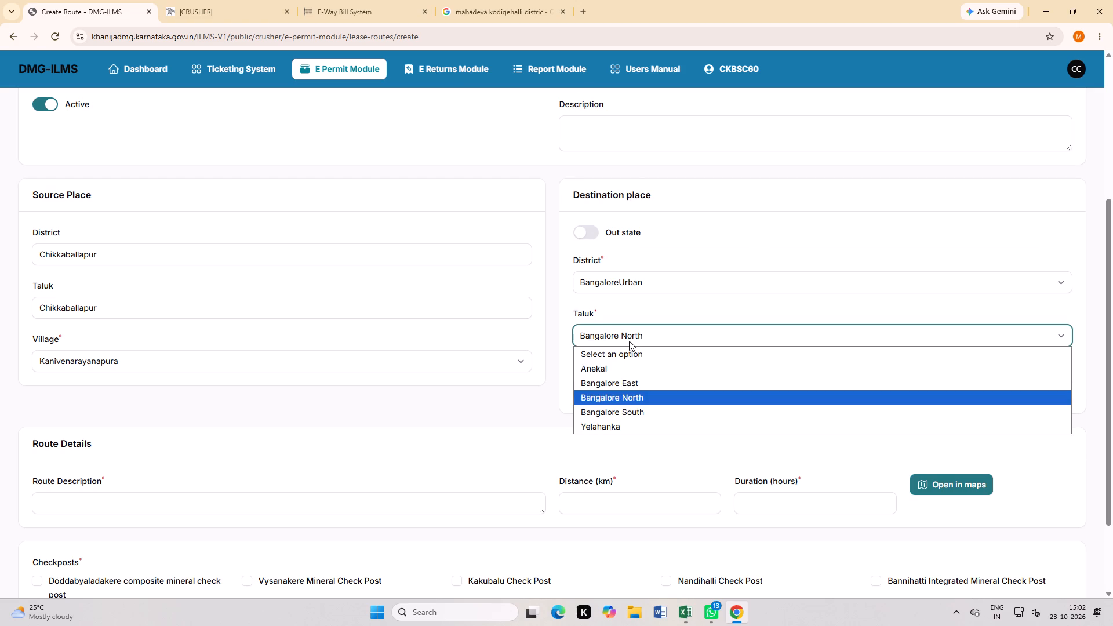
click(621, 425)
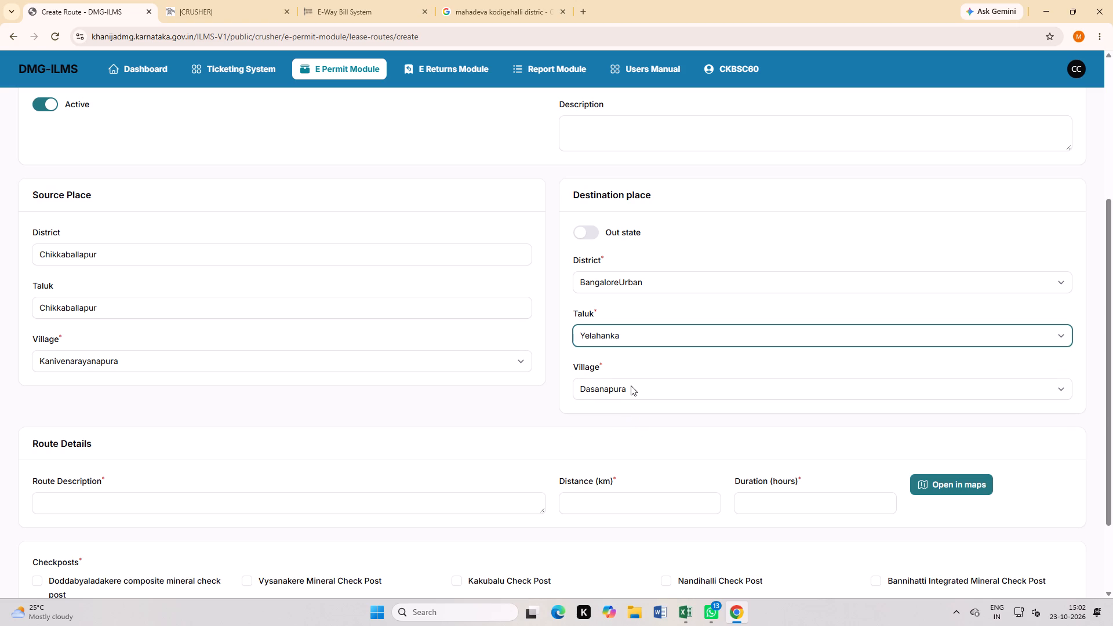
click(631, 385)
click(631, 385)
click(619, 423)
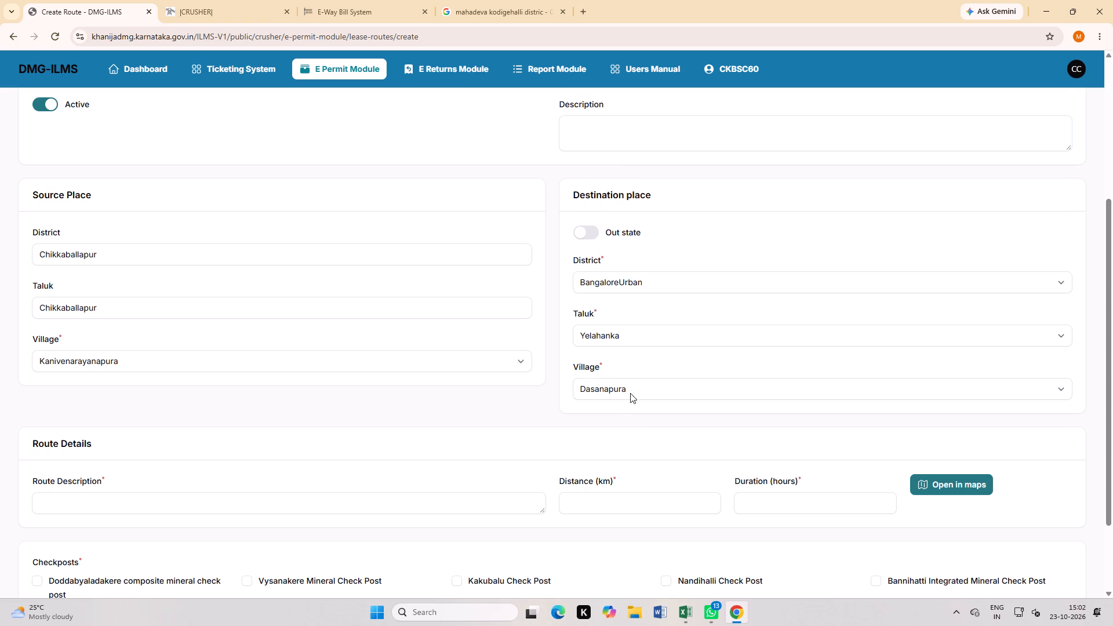
Look again for Mahadevakodigehalli among the destination villages offered for Bangalore North.
click(630, 388)
scroll(638, 256, down, 5)
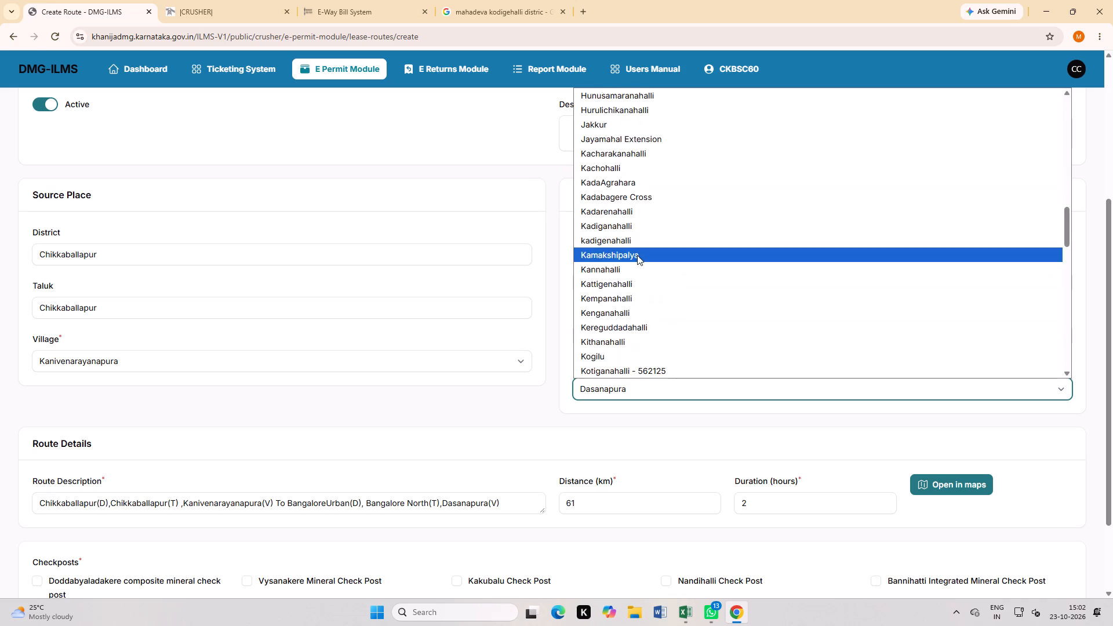
scroll(637, 255, down, 3)
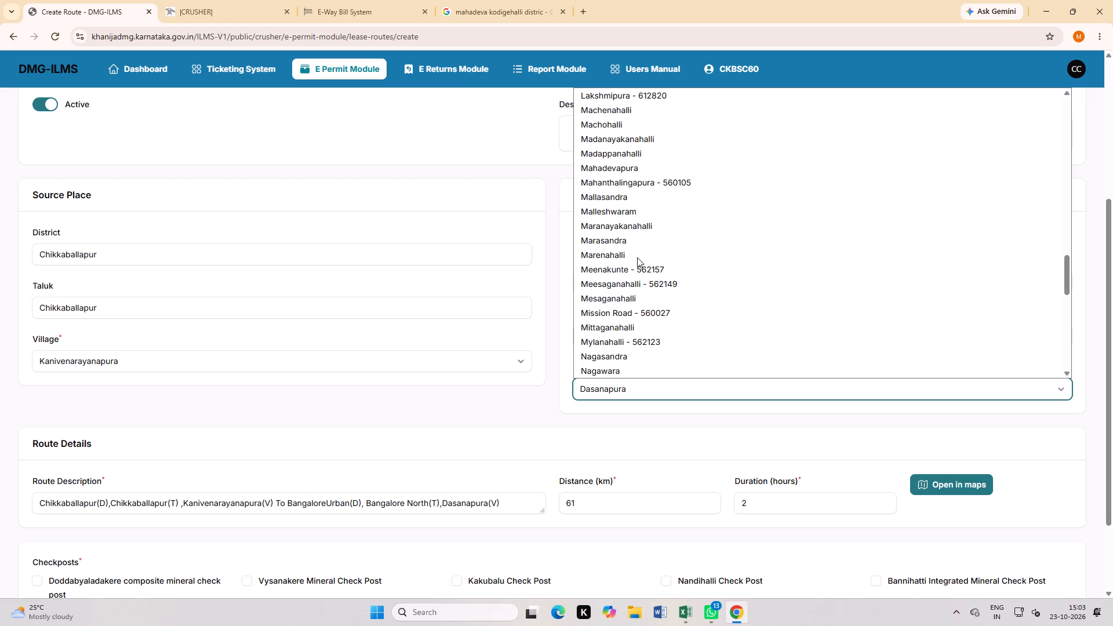
click(561, 442)
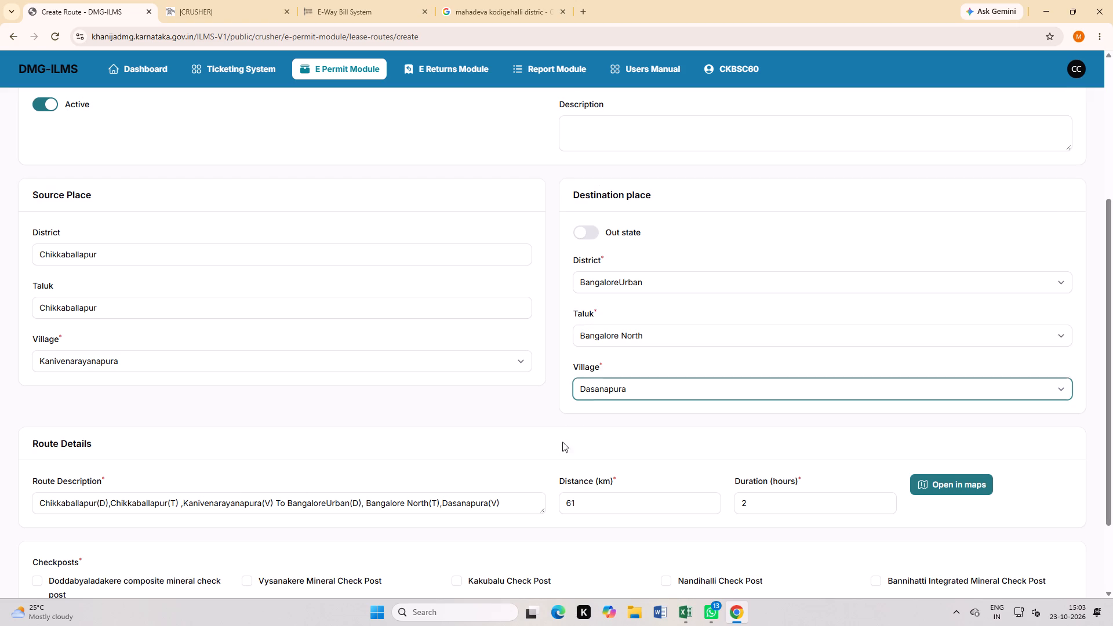
click(646, 389)
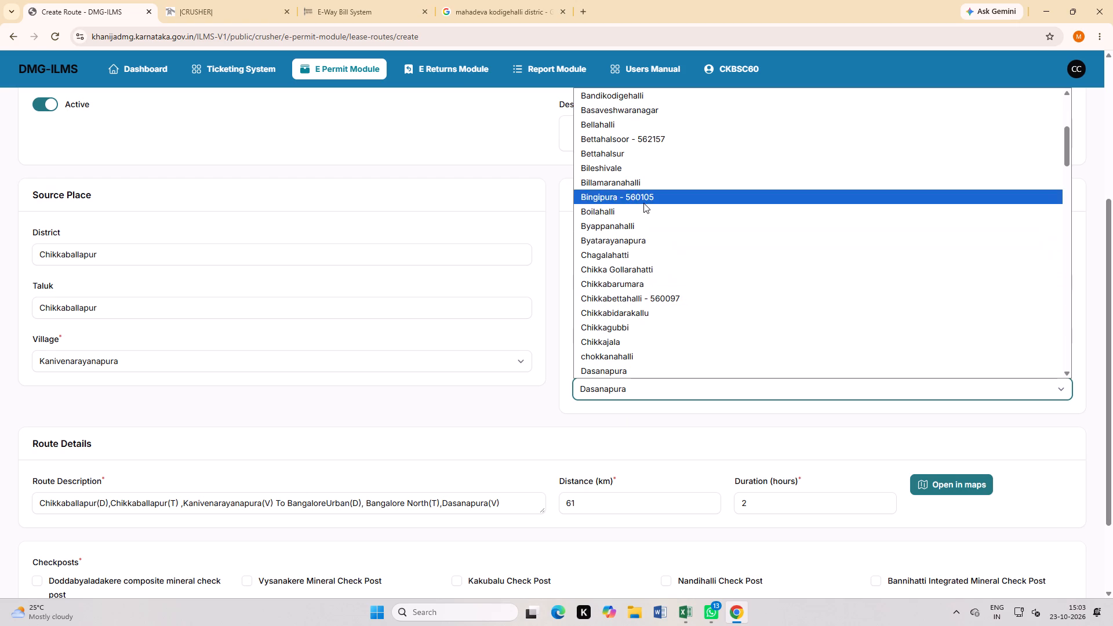
scroll(652, 331, down, 3)
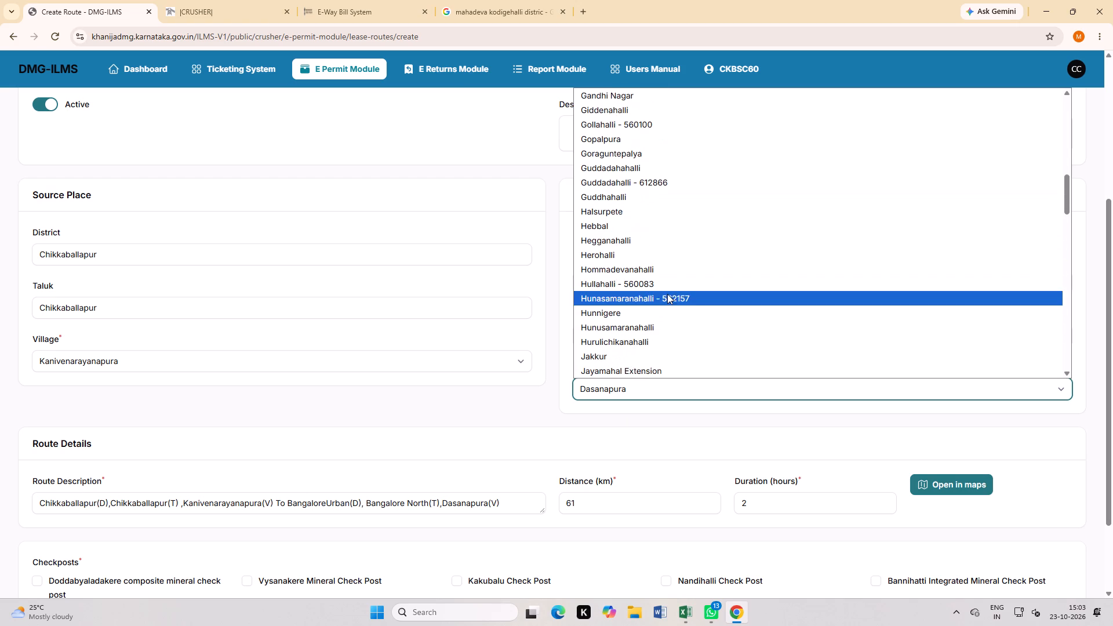
scroll(685, 330, down, 2)
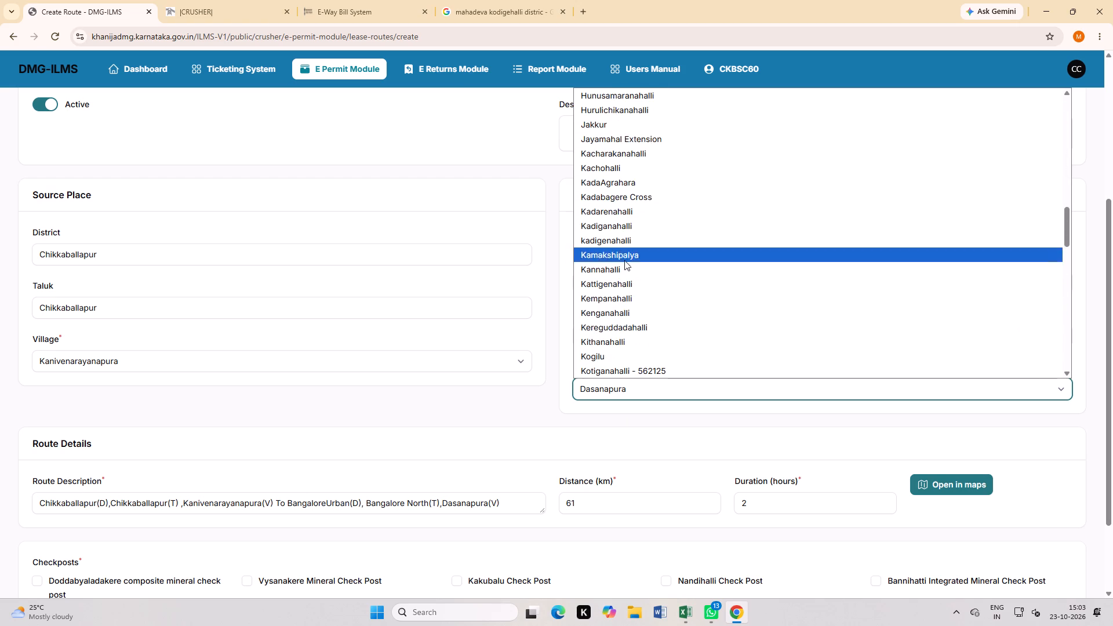
scroll(625, 287, down, 2)
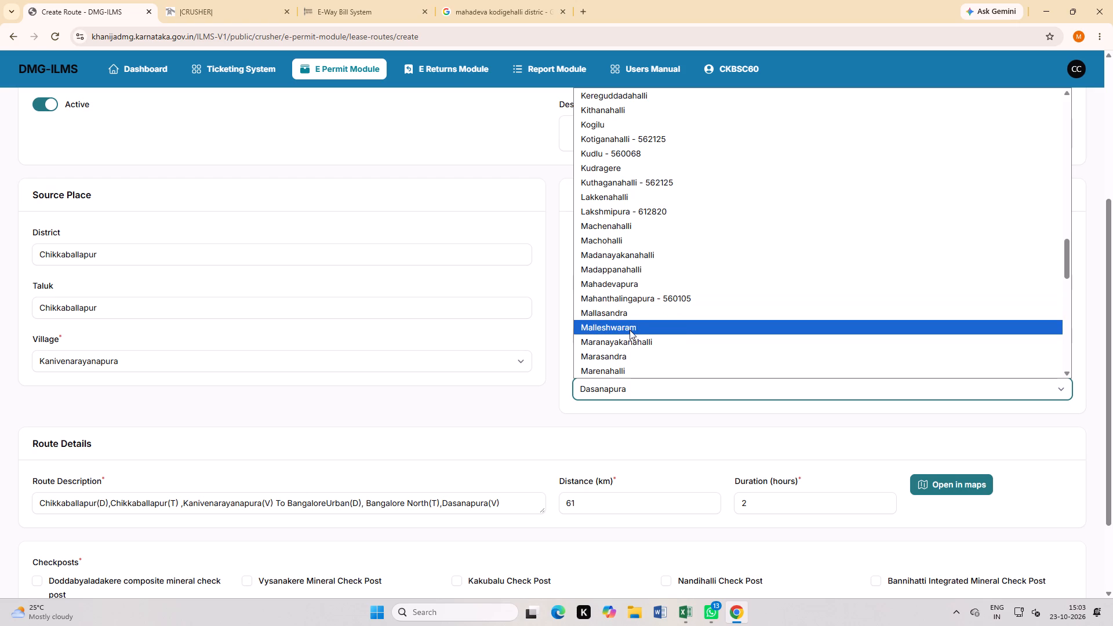
scroll(626, 356, down, 2)
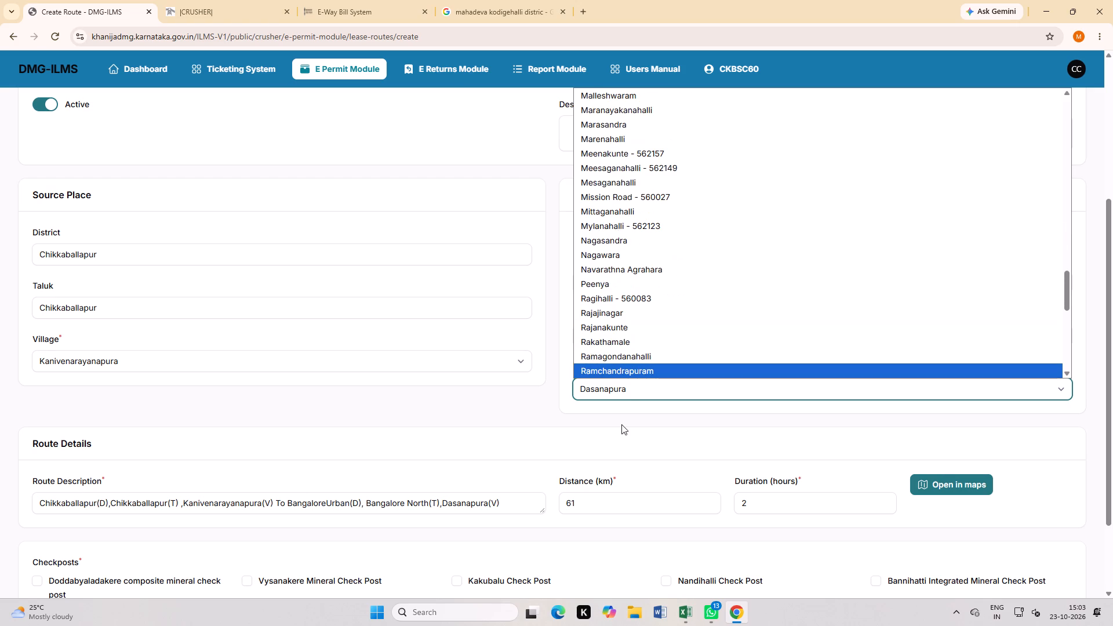
click(619, 423)
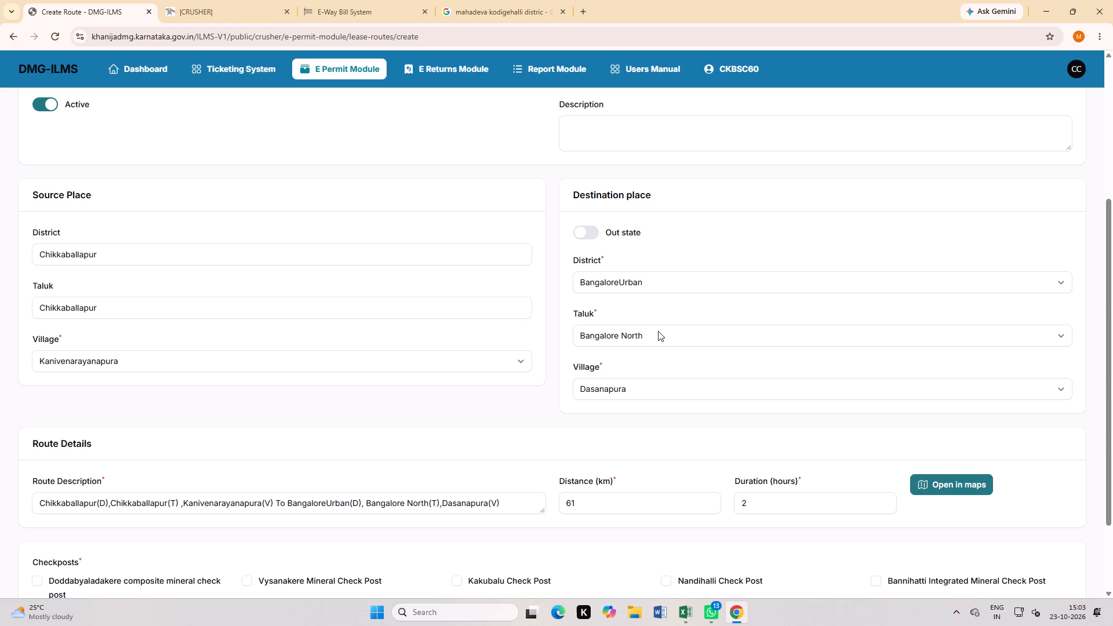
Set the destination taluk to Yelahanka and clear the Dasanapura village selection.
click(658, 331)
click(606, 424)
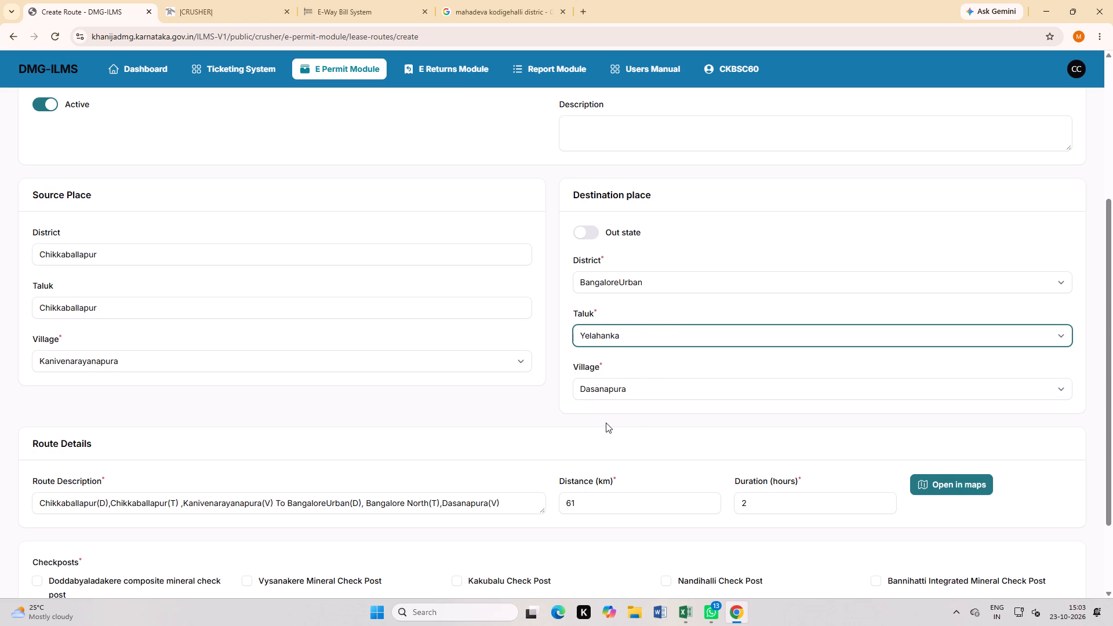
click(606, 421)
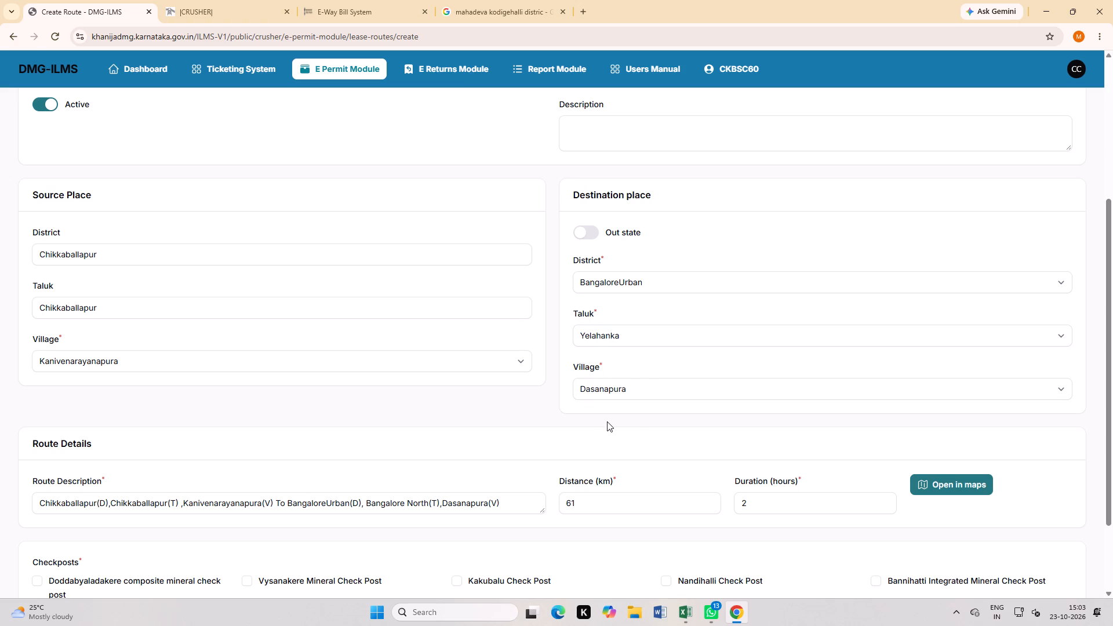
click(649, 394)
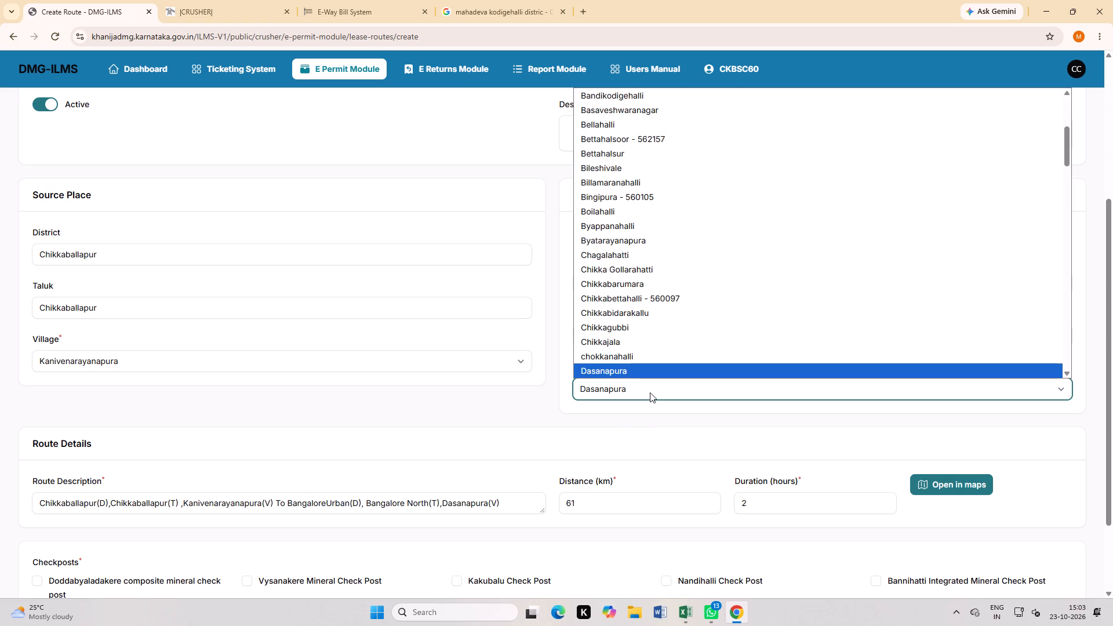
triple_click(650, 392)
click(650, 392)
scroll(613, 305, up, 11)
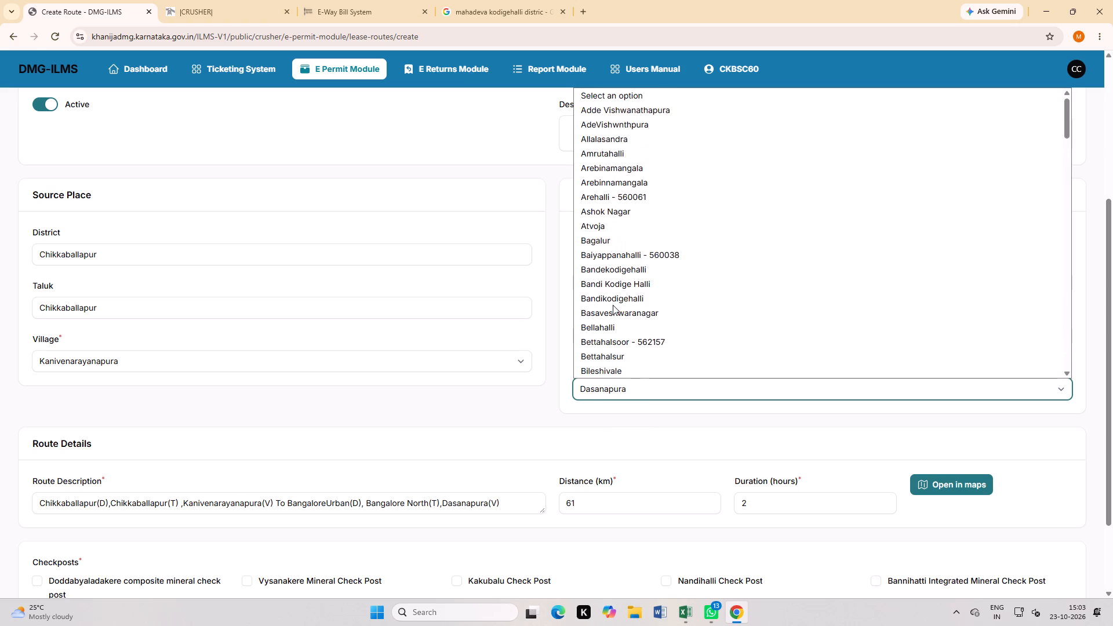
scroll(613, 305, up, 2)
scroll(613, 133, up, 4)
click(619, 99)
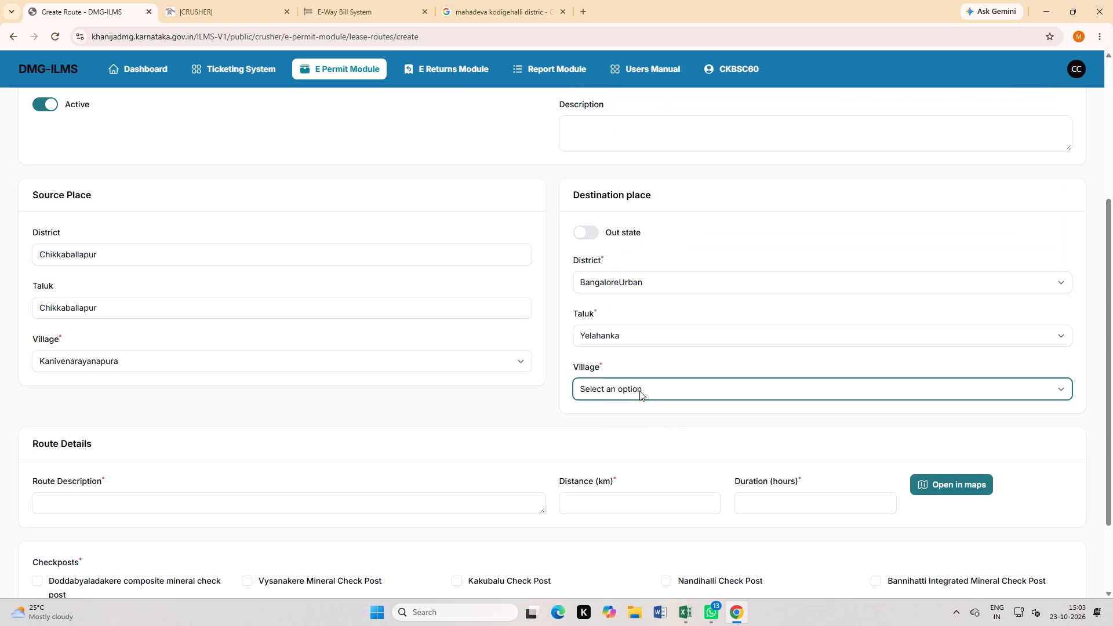
Look for Mahadevakodigehalli among the destination villages offered for Yelahanka.
click(639, 388)
scroll(646, 305, down, 4)
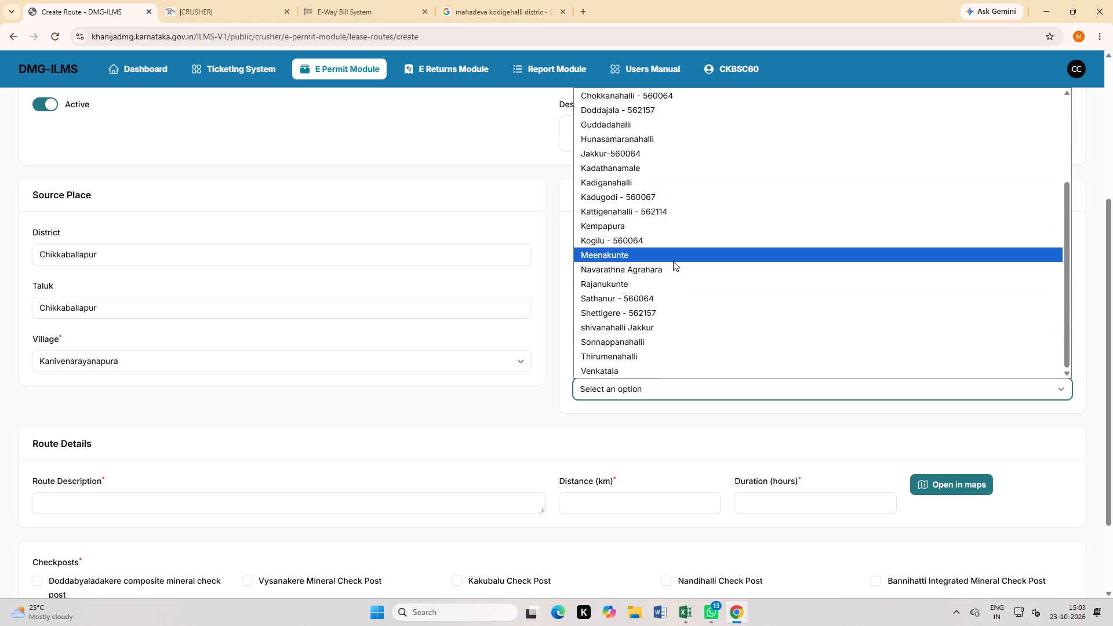
scroll(670, 260, up, 4)
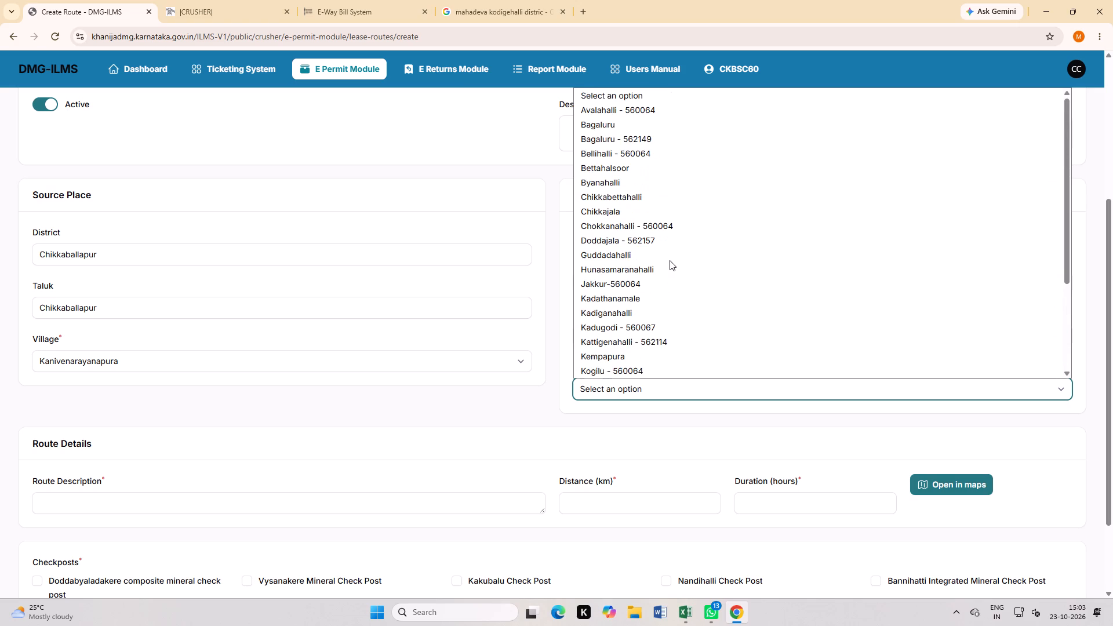
scroll(670, 260, up, 5)
scroll(670, 260, down, 1)
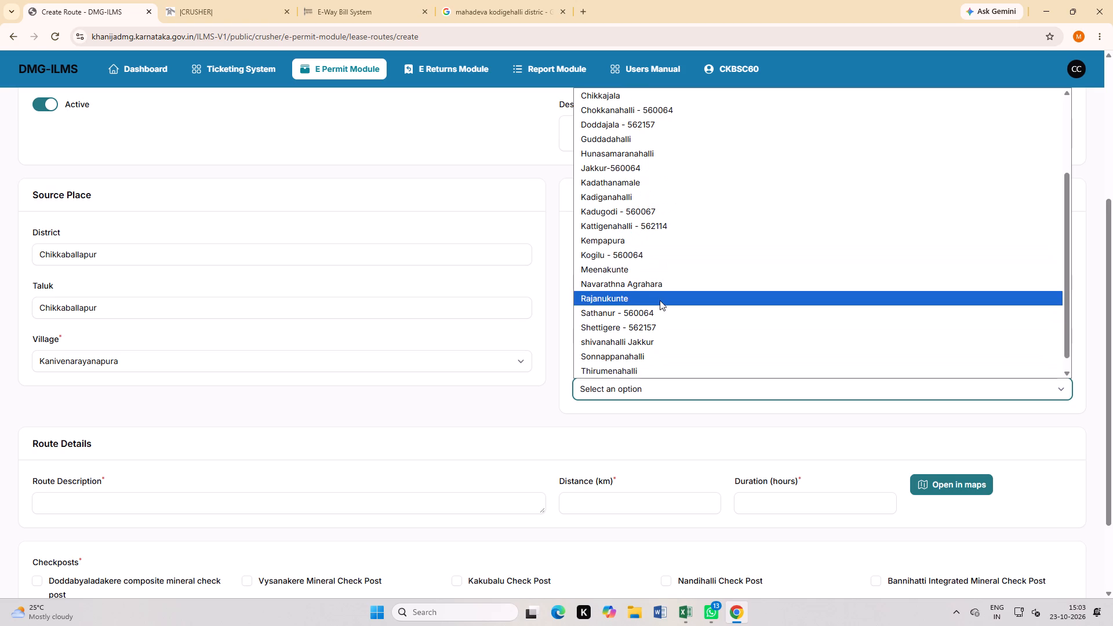
scroll(660, 301, down, 4)
click(548, 418)
Leave the route form unsaved and start a new Mineral Dispatch Permit.
scroll(464, 283, up, 5)
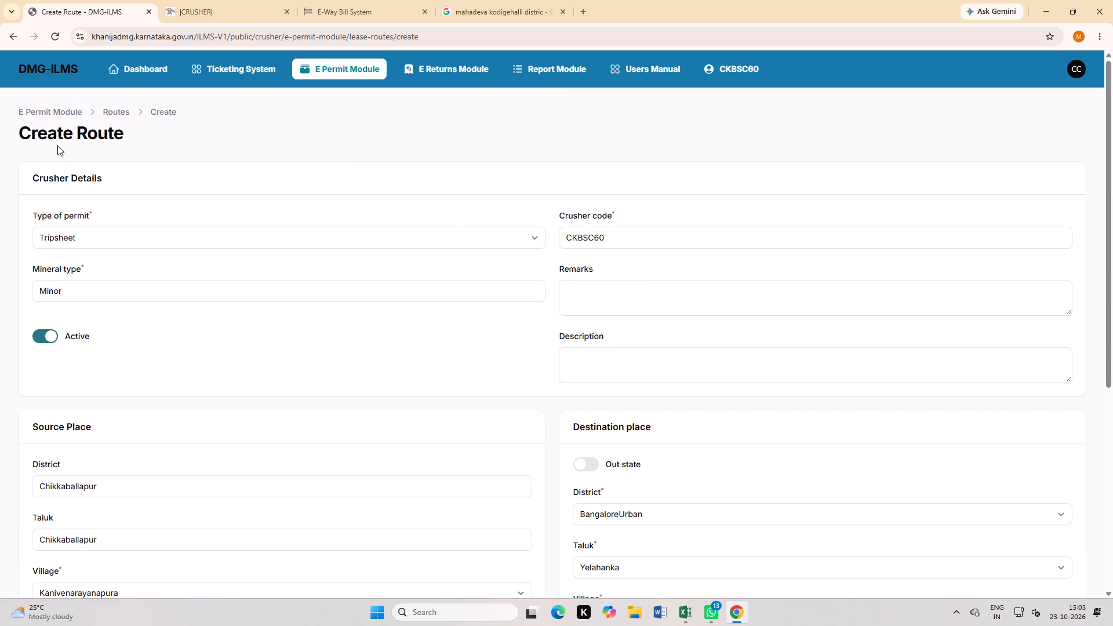
click(14, 39)
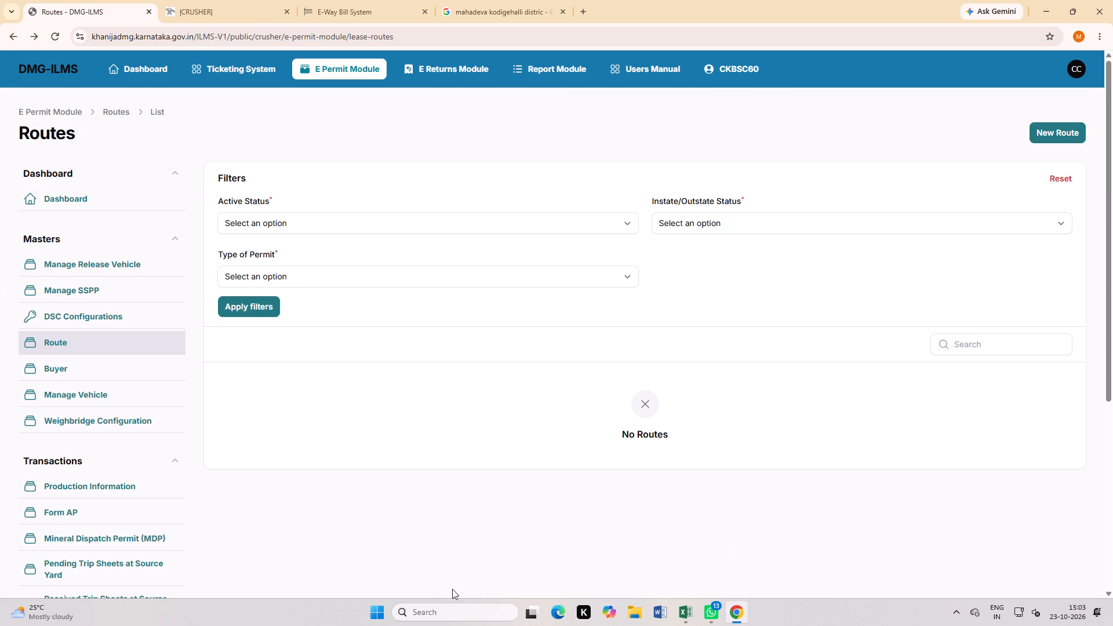
scroll(79, 464, down, 1)
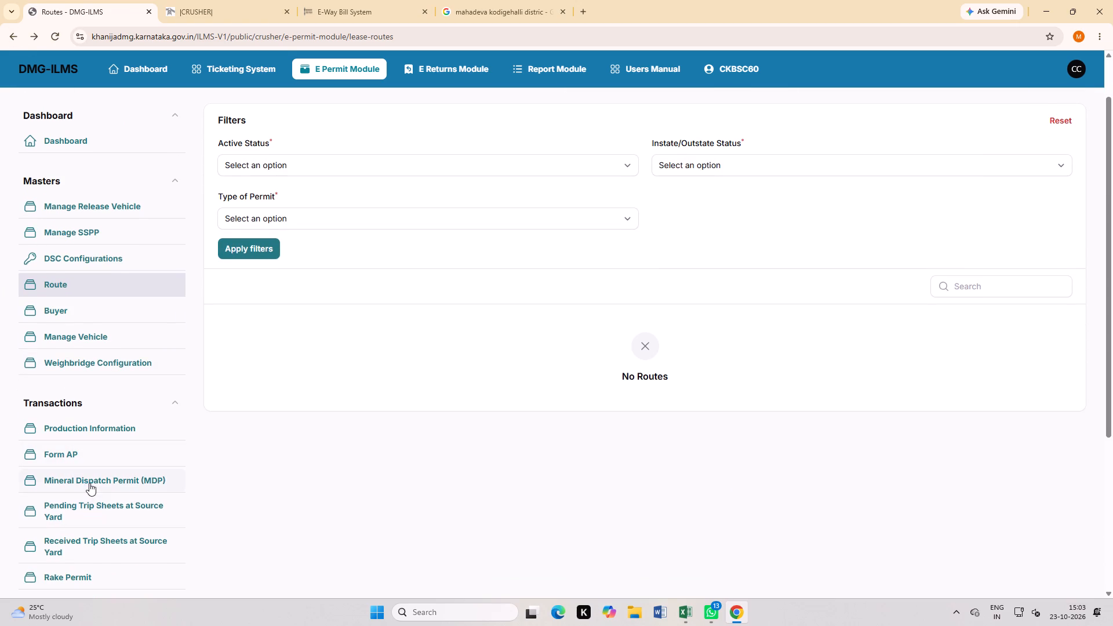
click(89, 483)
click(1047, 126)
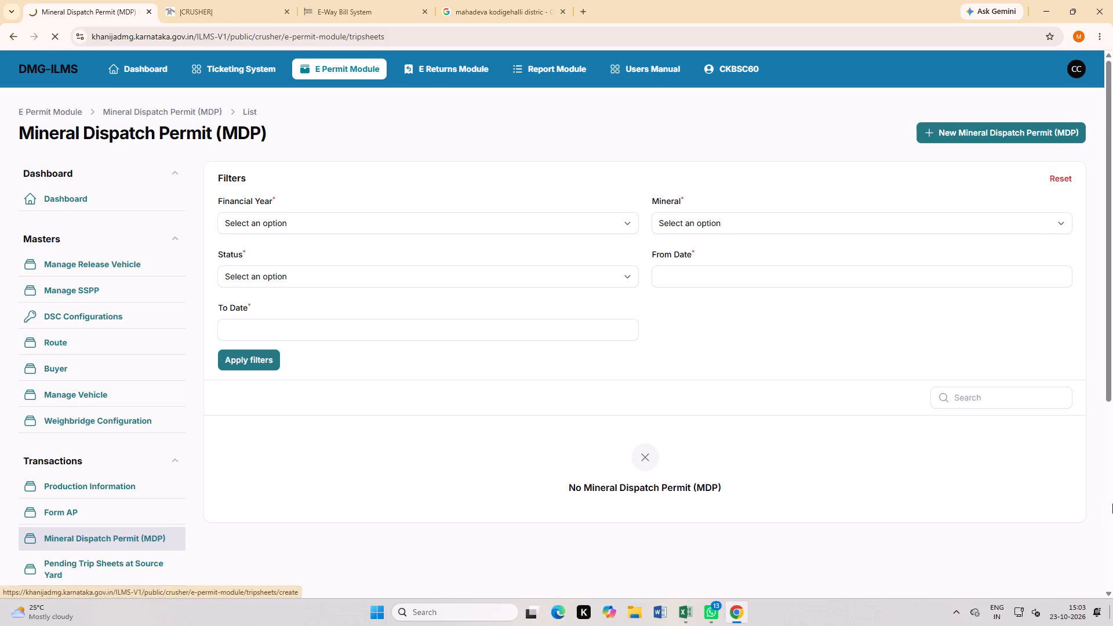
Set the permit model to SSPP MDP and enter the driver's mobile number and the driver name DRIVER.
click(140, 225)
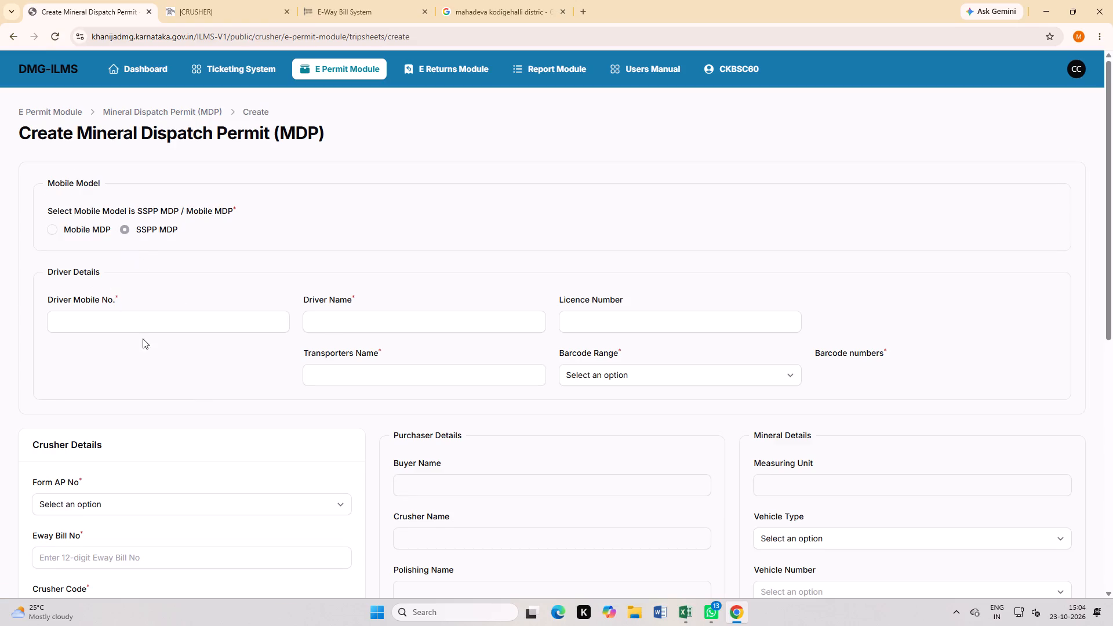
click(151, 315)
text(55456)
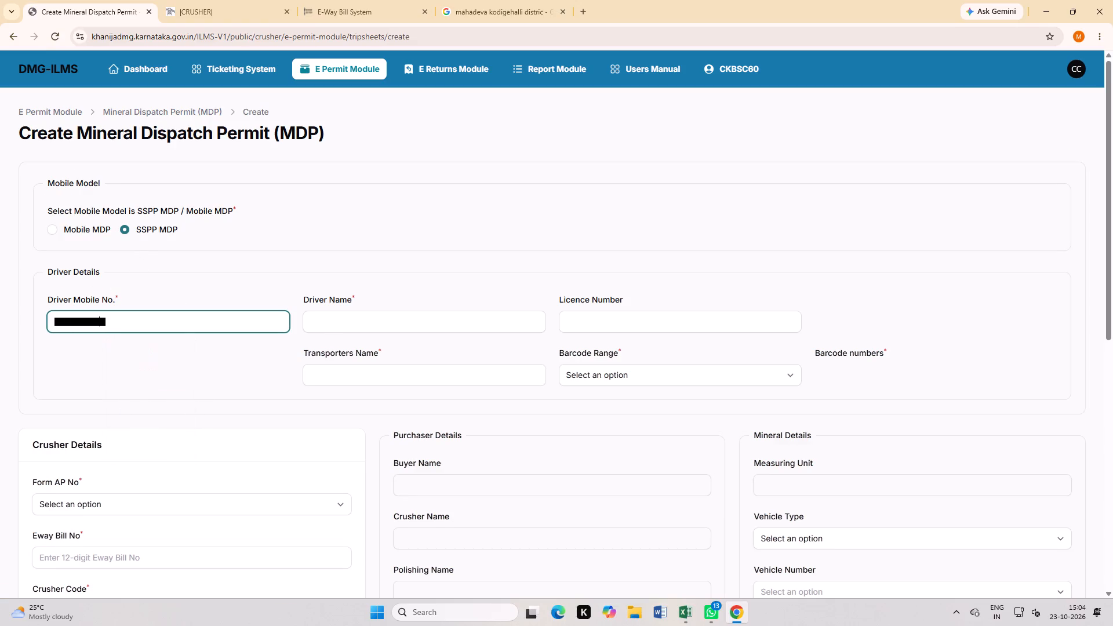
click(354, 315)
click(369, 345)
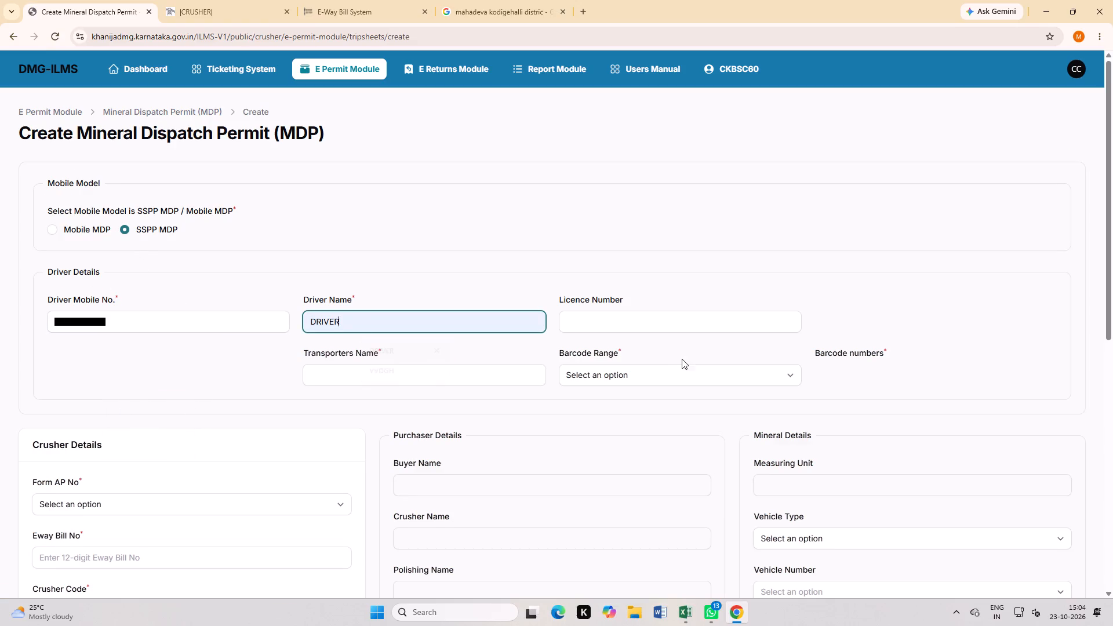
click(682, 372)
scroll(603, 273, down, 13)
scroll(641, 350, down, 5)
click(642, 344)
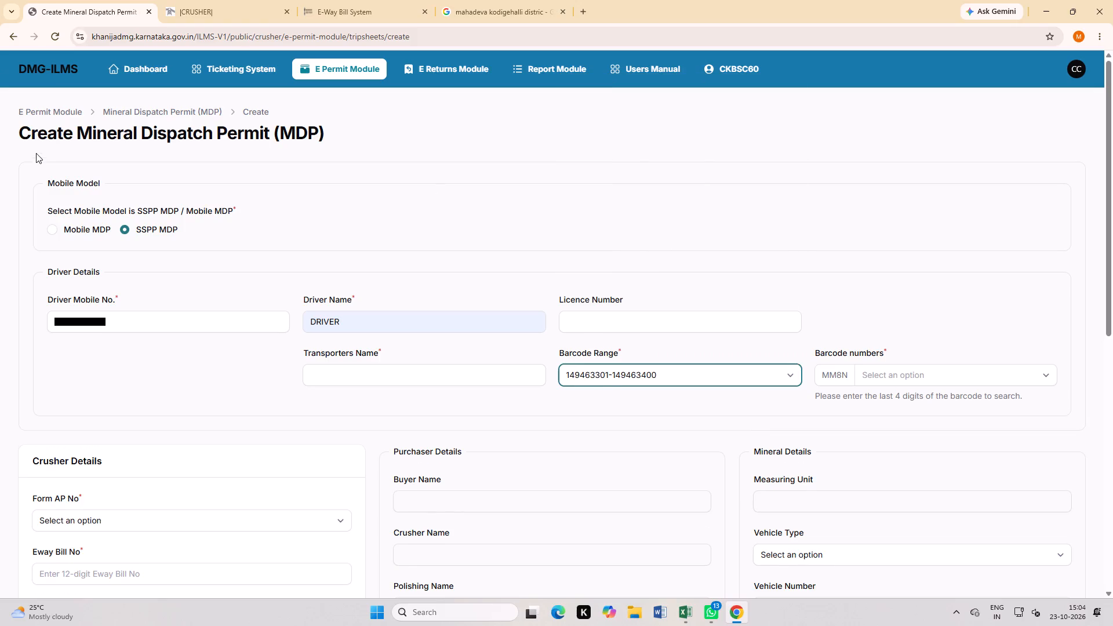
click(932, 358)
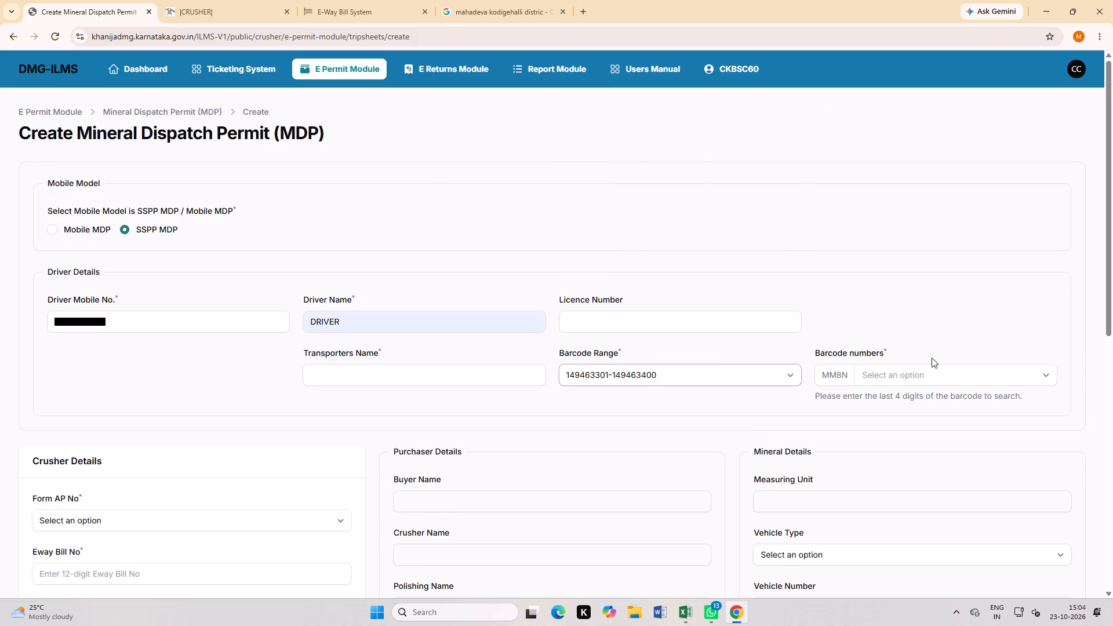
click(925, 370)
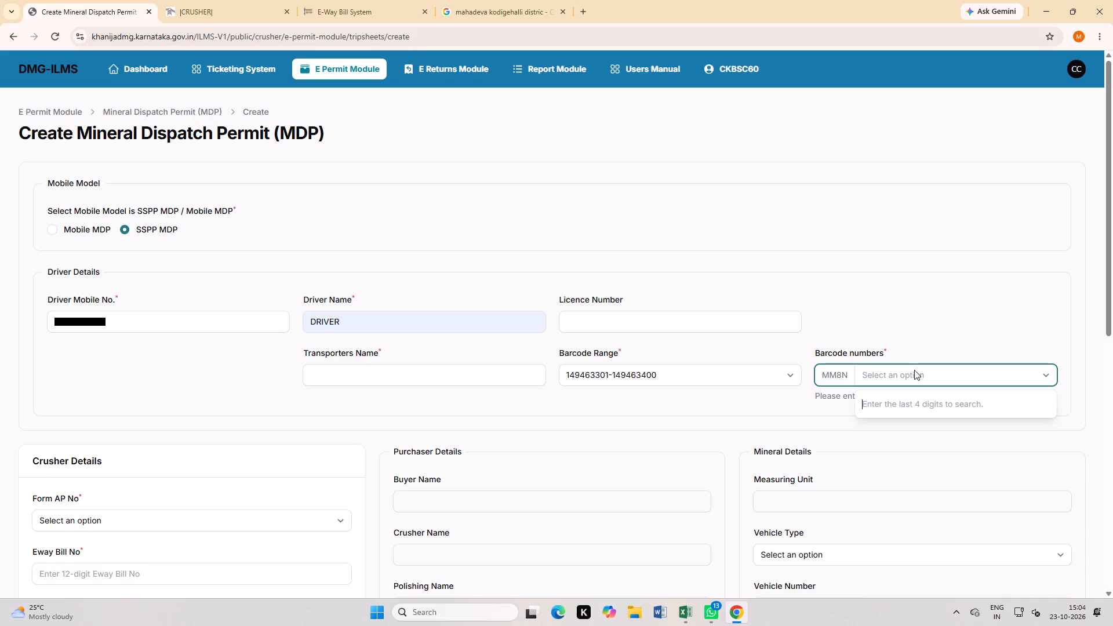
text(3362)
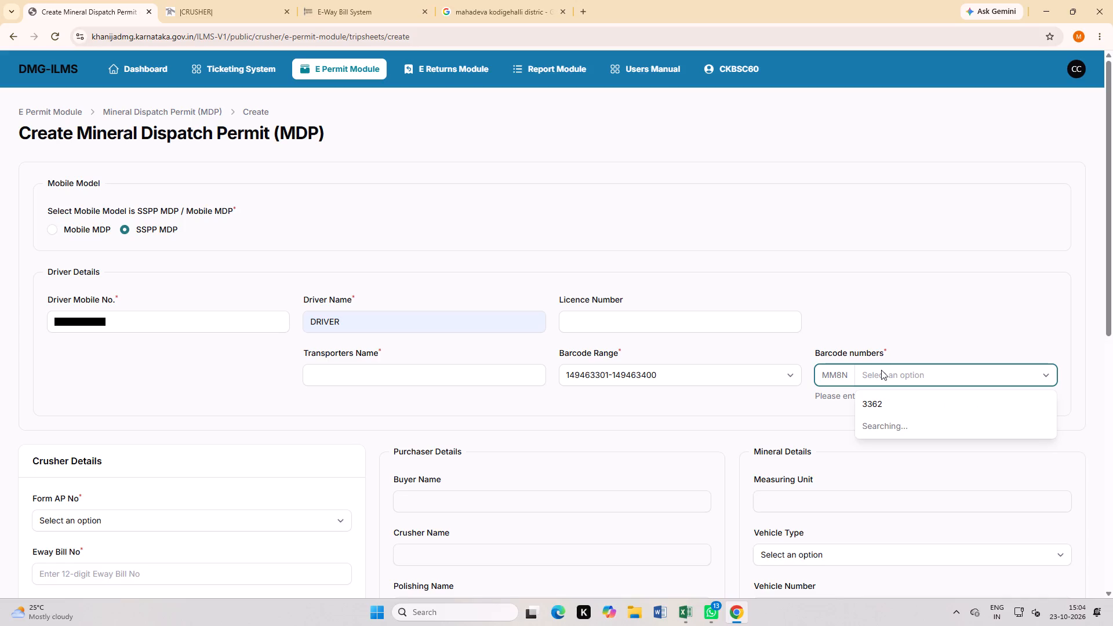
click(914, 420)
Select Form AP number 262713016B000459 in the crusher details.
scroll(325, 452, down, 3)
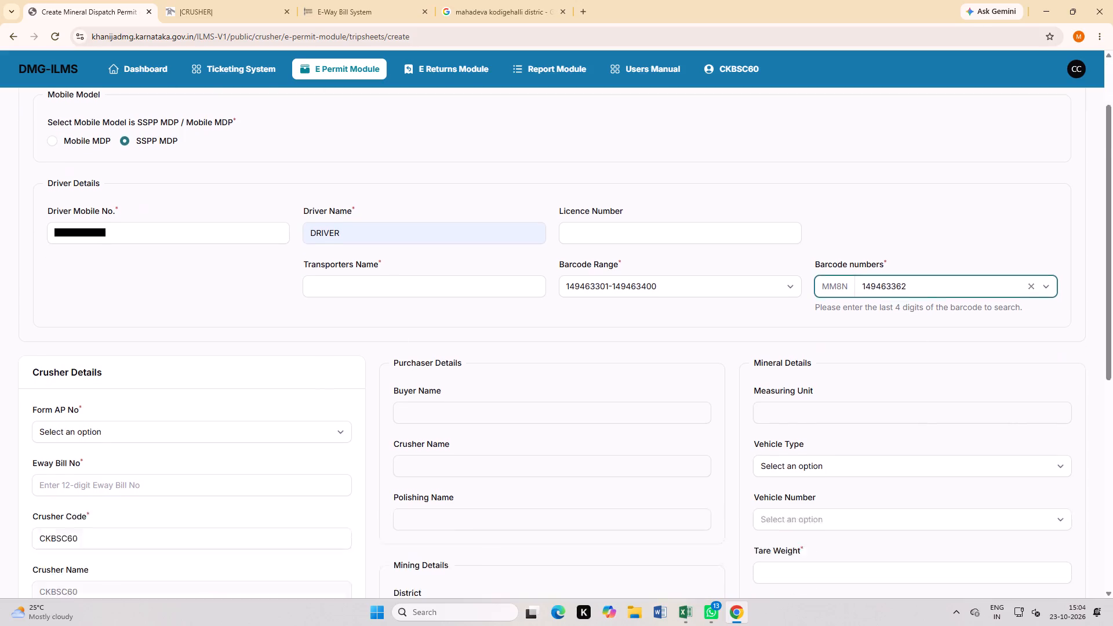
click(155, 345)
click(123, 449)
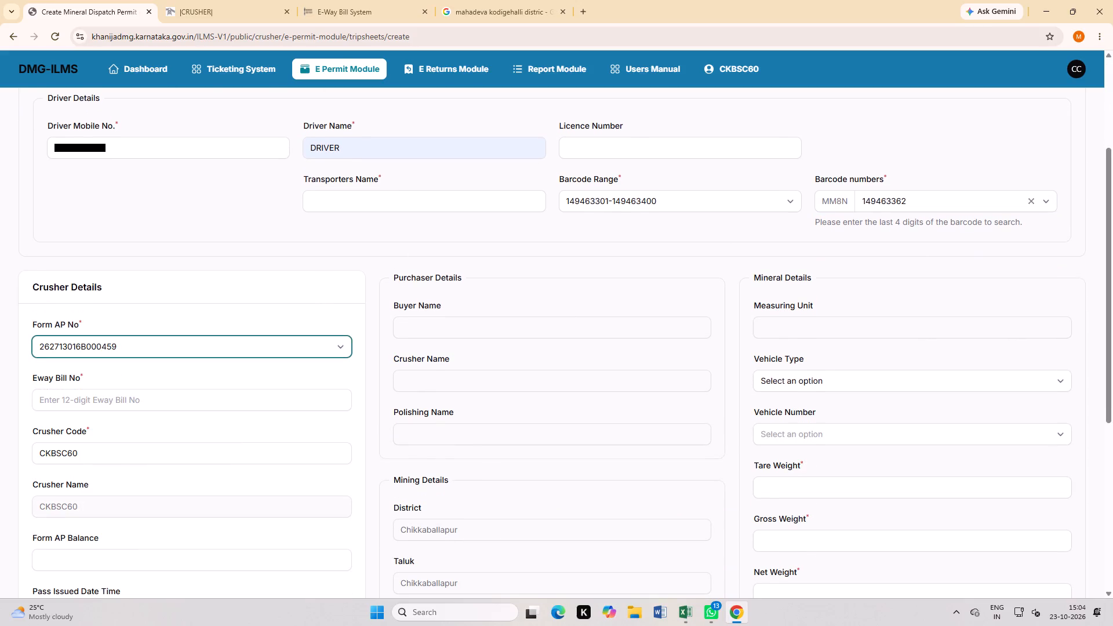
Set the vehicle type to Tipper and mark the purchaser as an unregistered buyer.
click(839, 373)
click(795, 454)
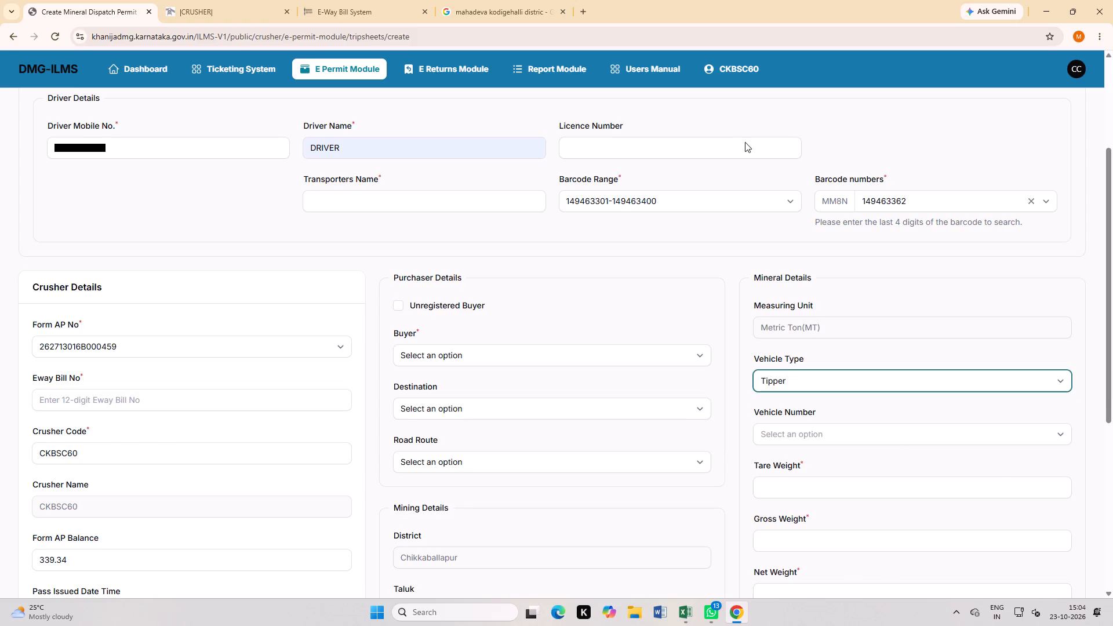
click(398, 307)
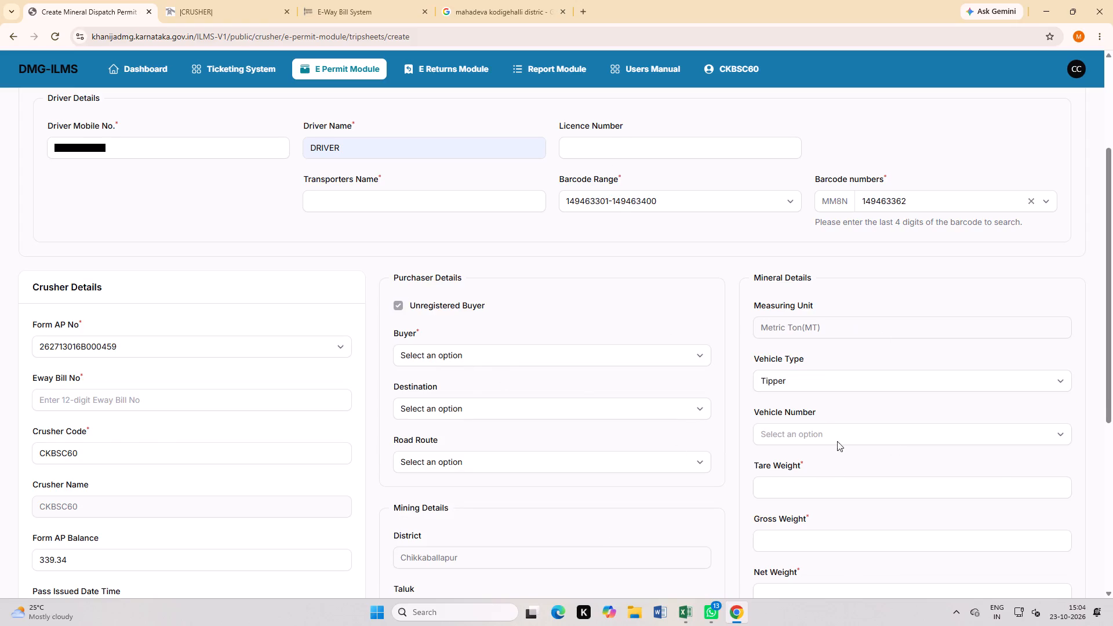
Print the Gagan Enterprises e-way bill from the E-Way Bill System page.
click(789, 432)
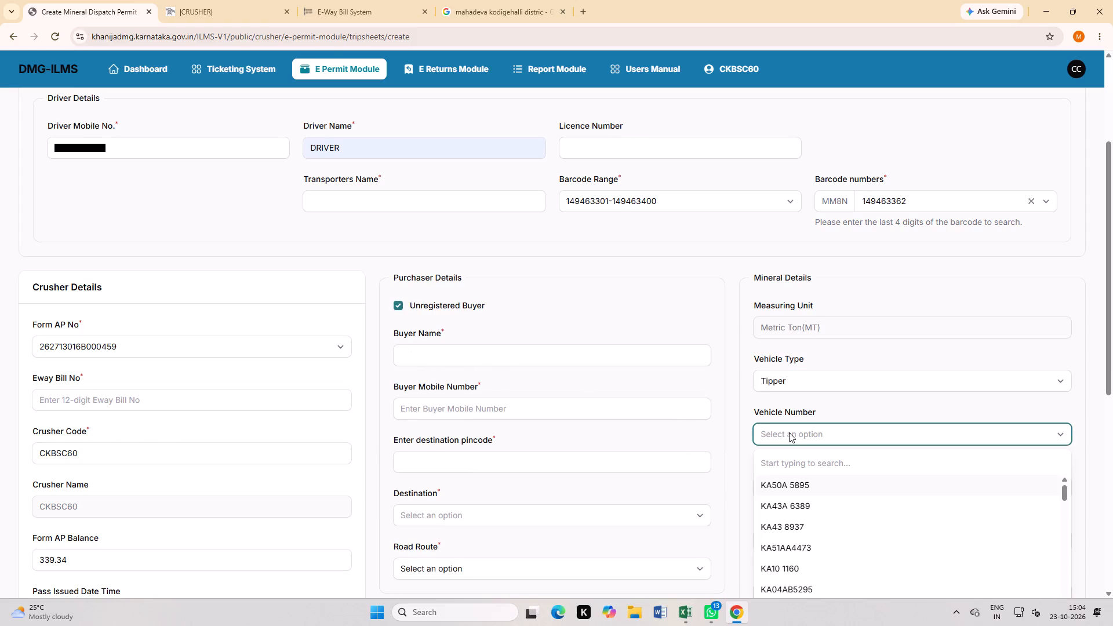
click(336, 0)
scroll(519, 488, down, 7)
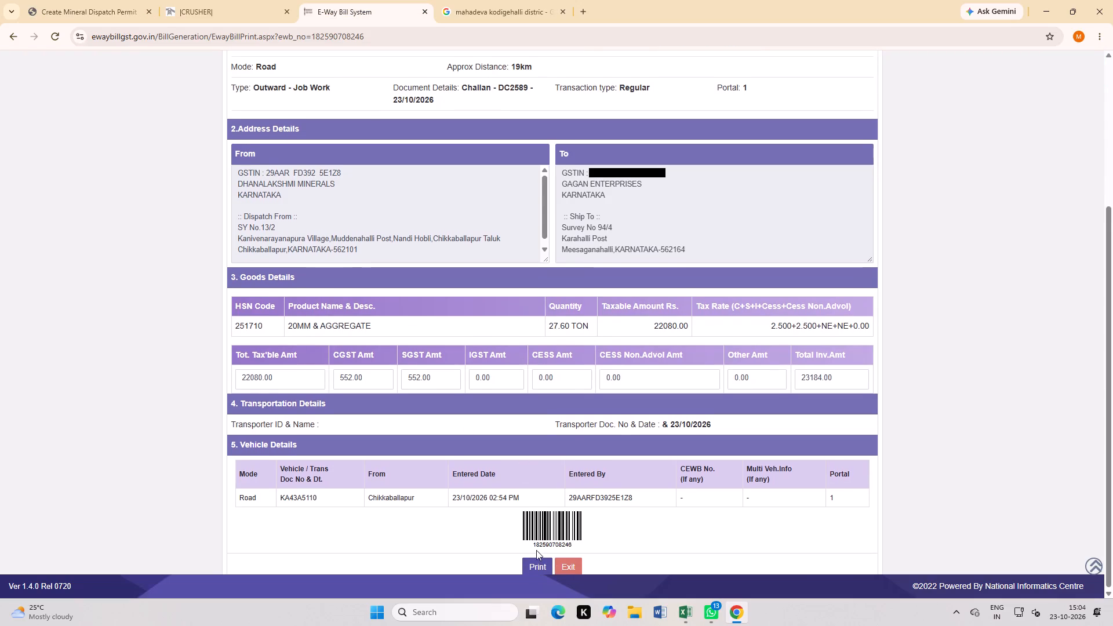
click(536, 565)
click(846, 507)
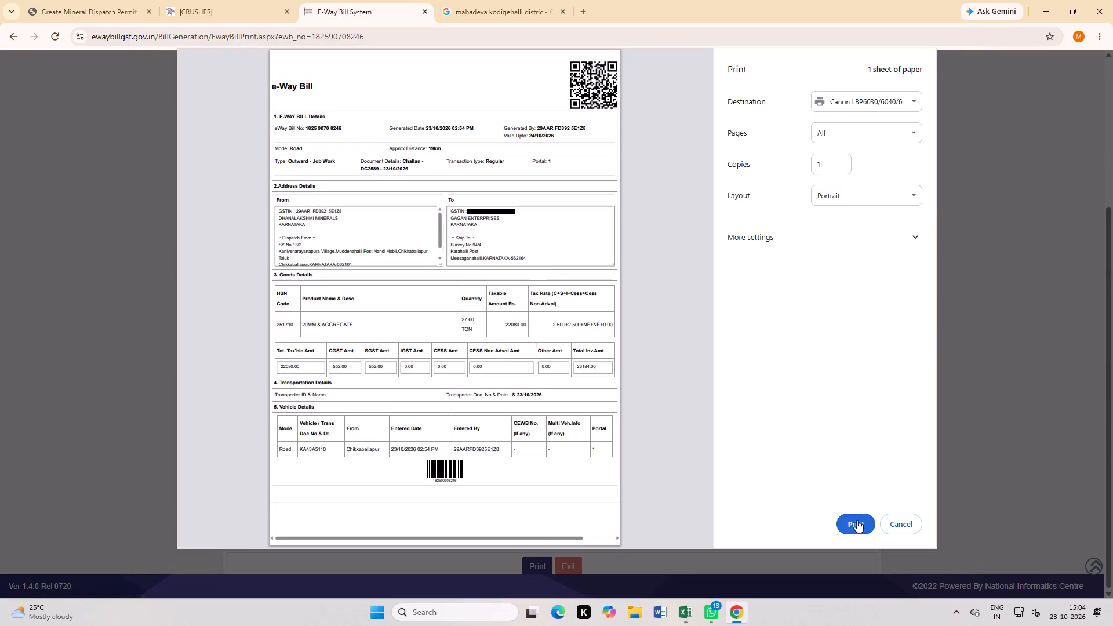
click(857, 522)
click(104, 1)
scroll(792, 285, down, 2)
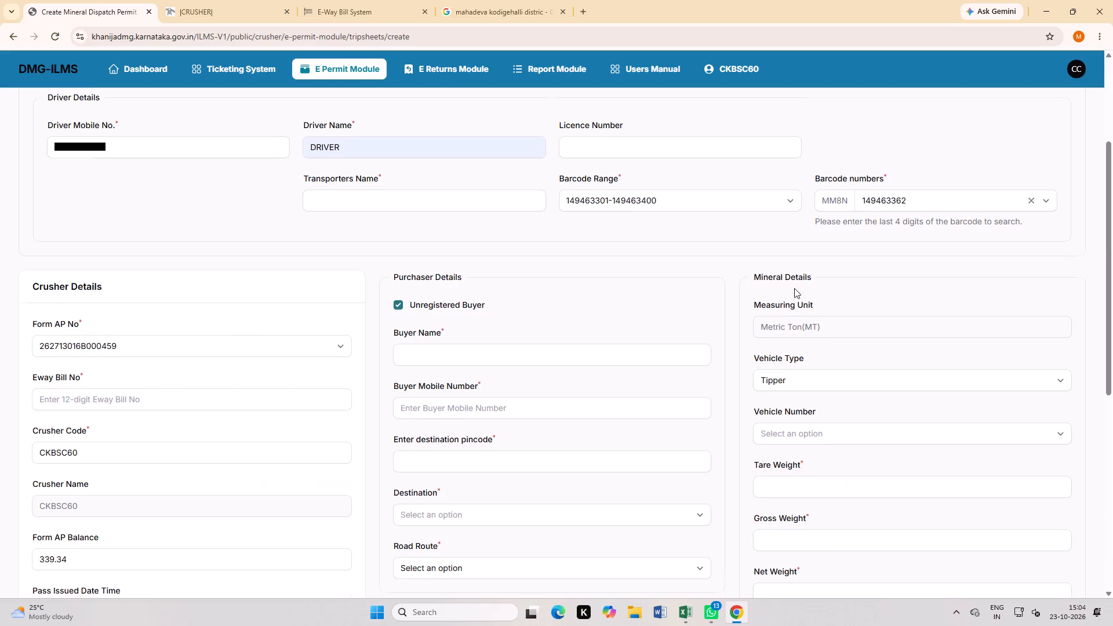
scroll(794, 288, down, 2)
scroll(798, 260, up, 1)
click(805, 257)
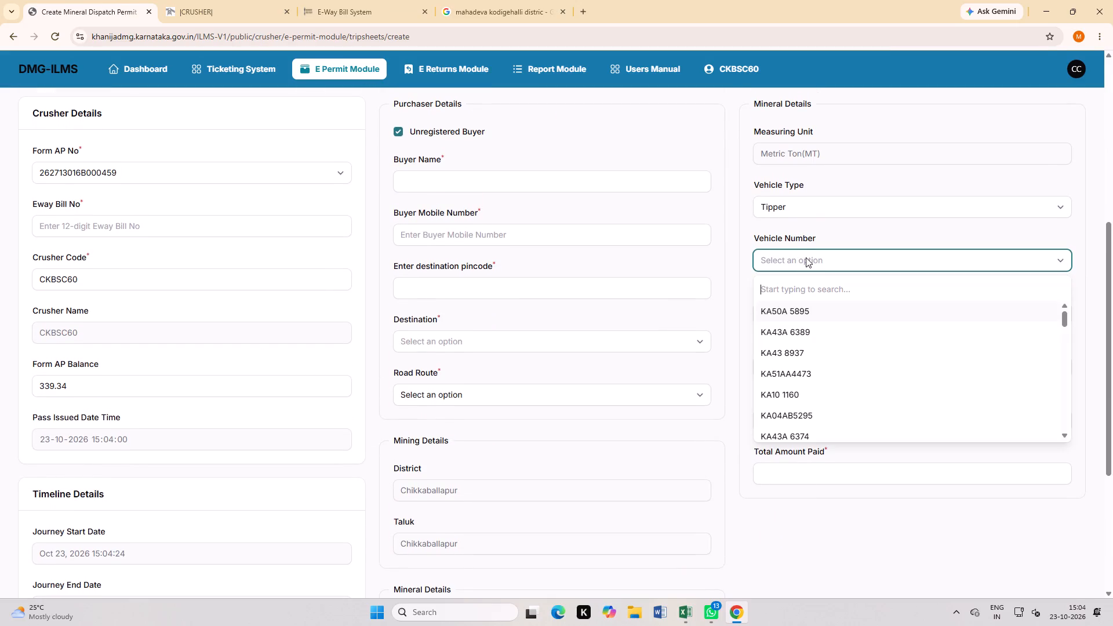
text(5110)
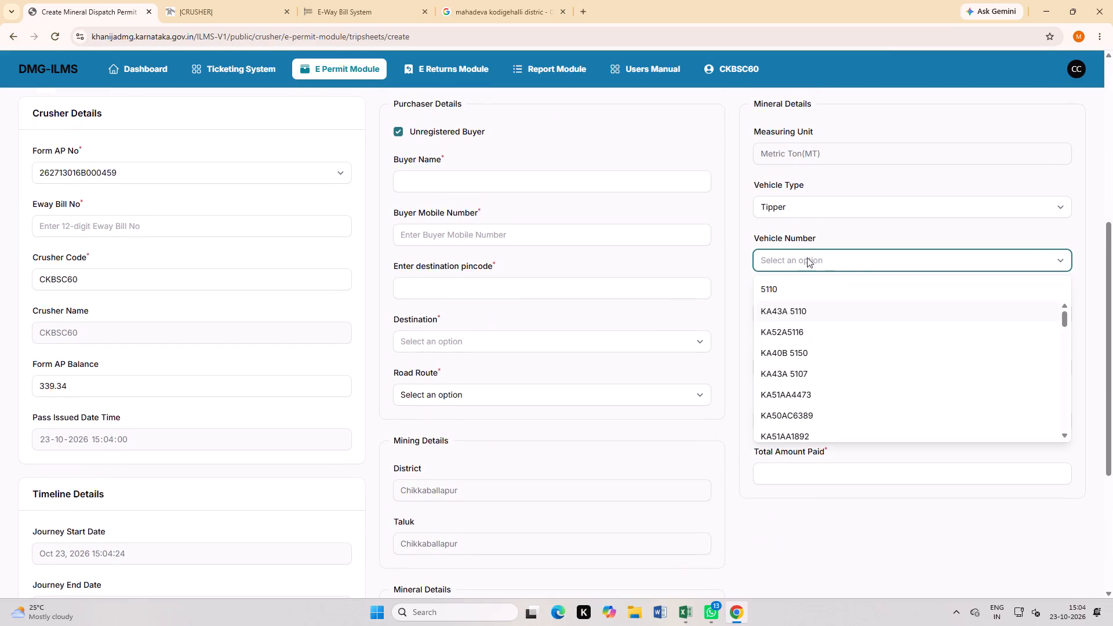
click(813, 314)
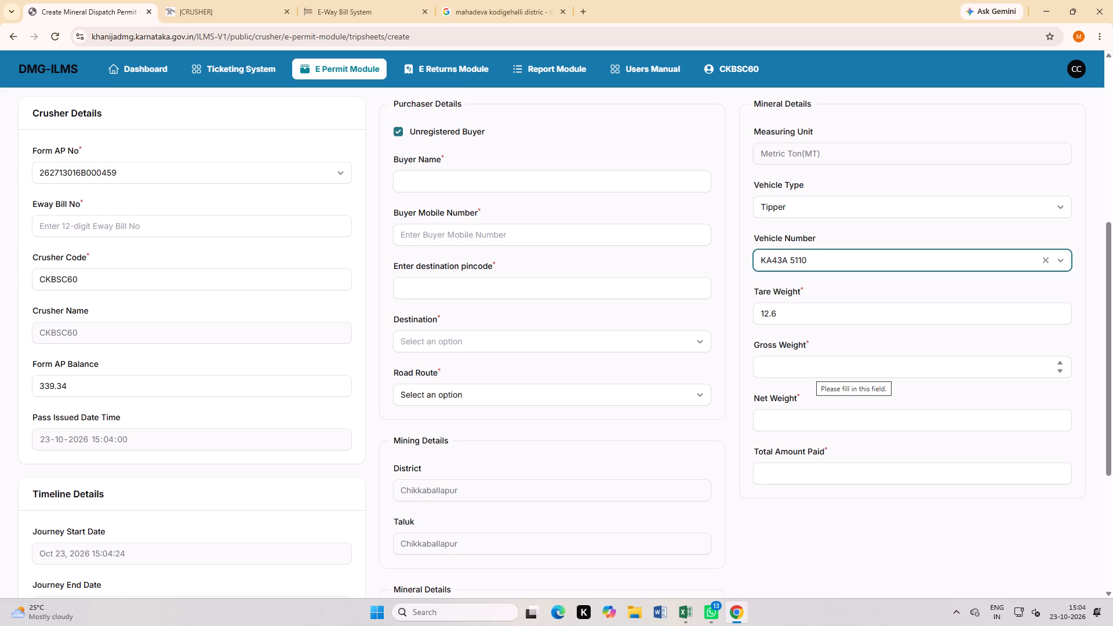
click(813, 373)
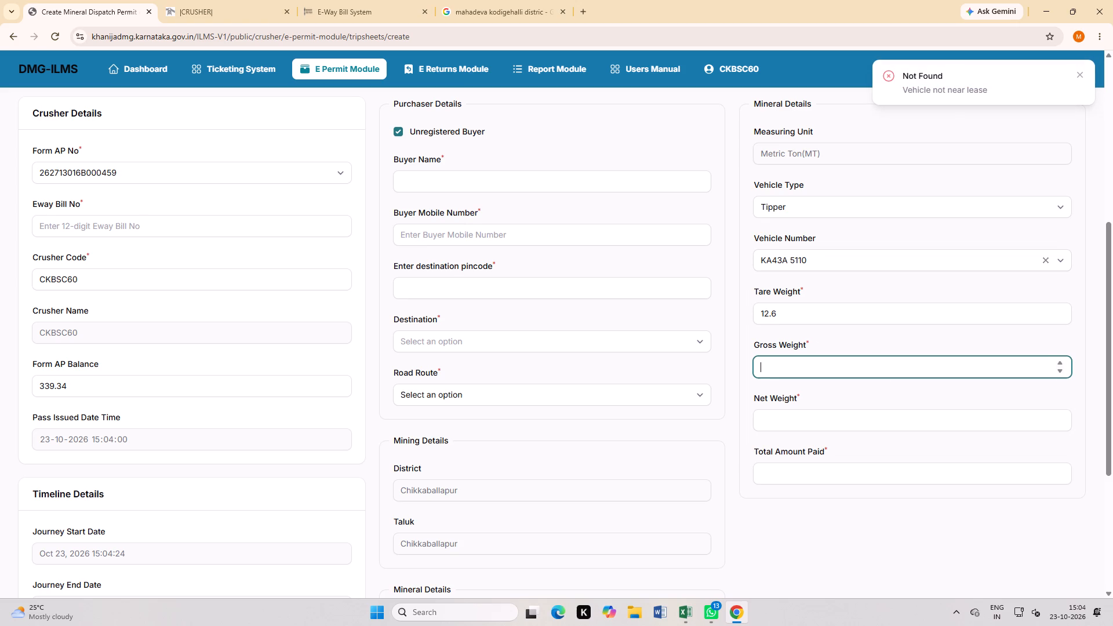
scroll(813, 373, up, 3)
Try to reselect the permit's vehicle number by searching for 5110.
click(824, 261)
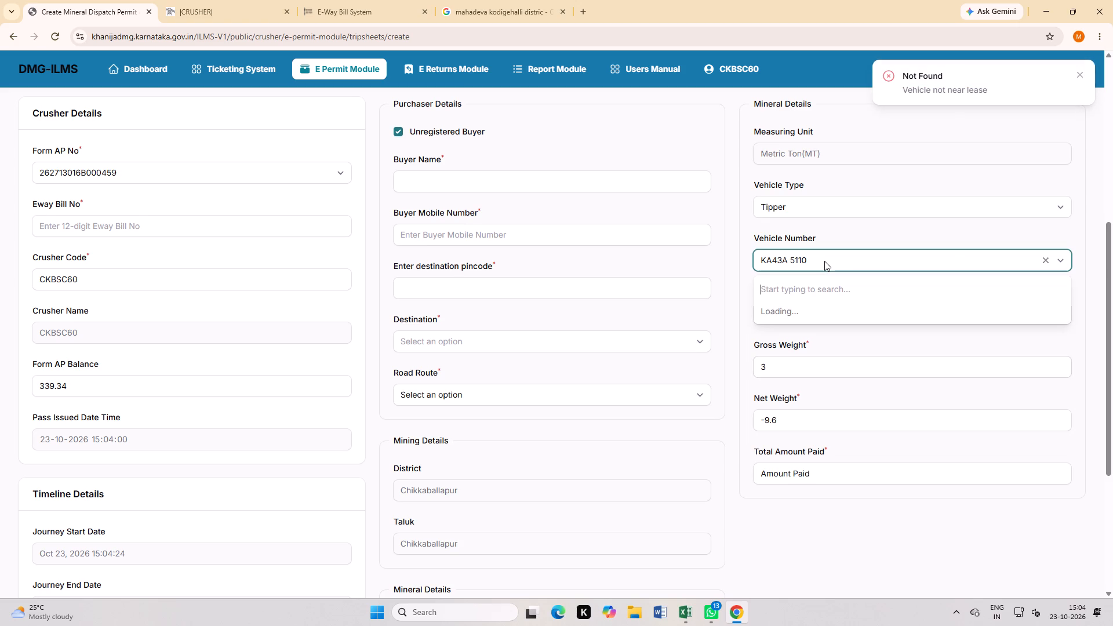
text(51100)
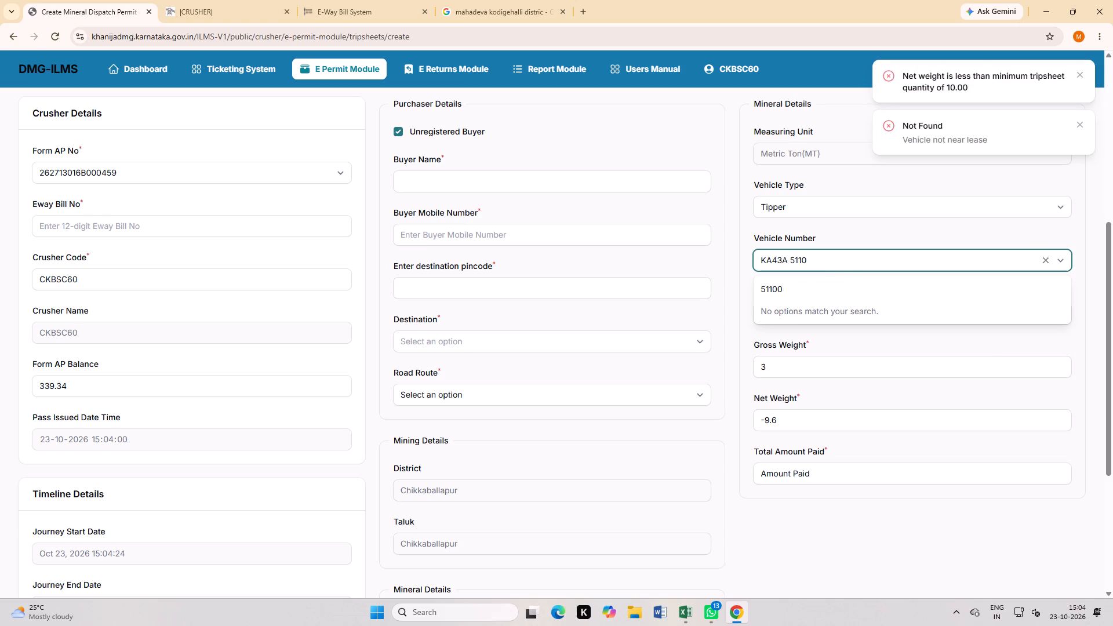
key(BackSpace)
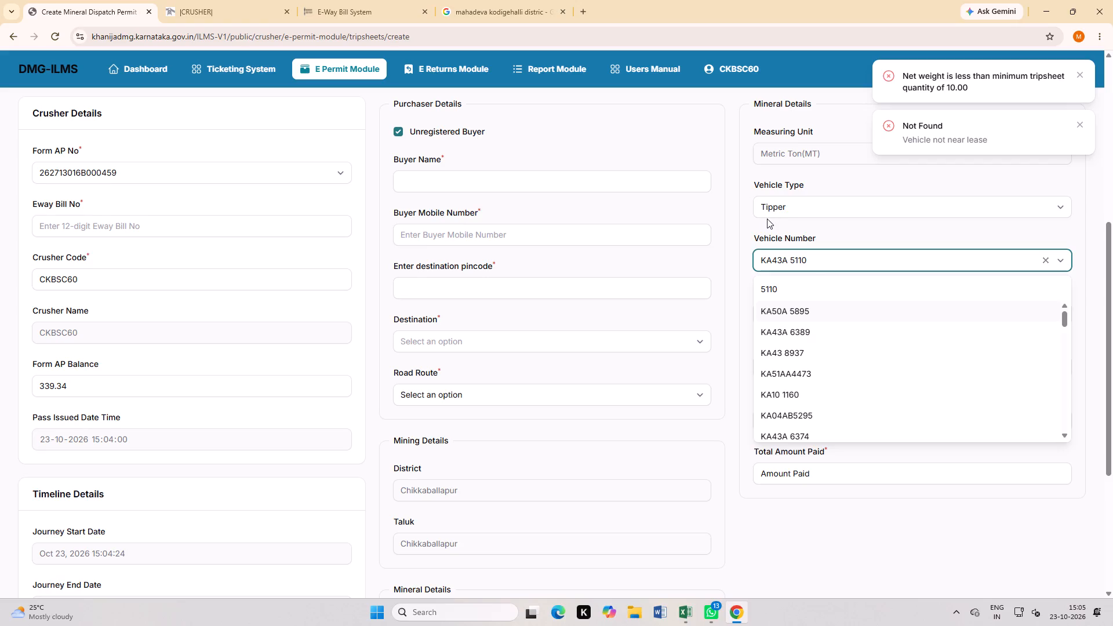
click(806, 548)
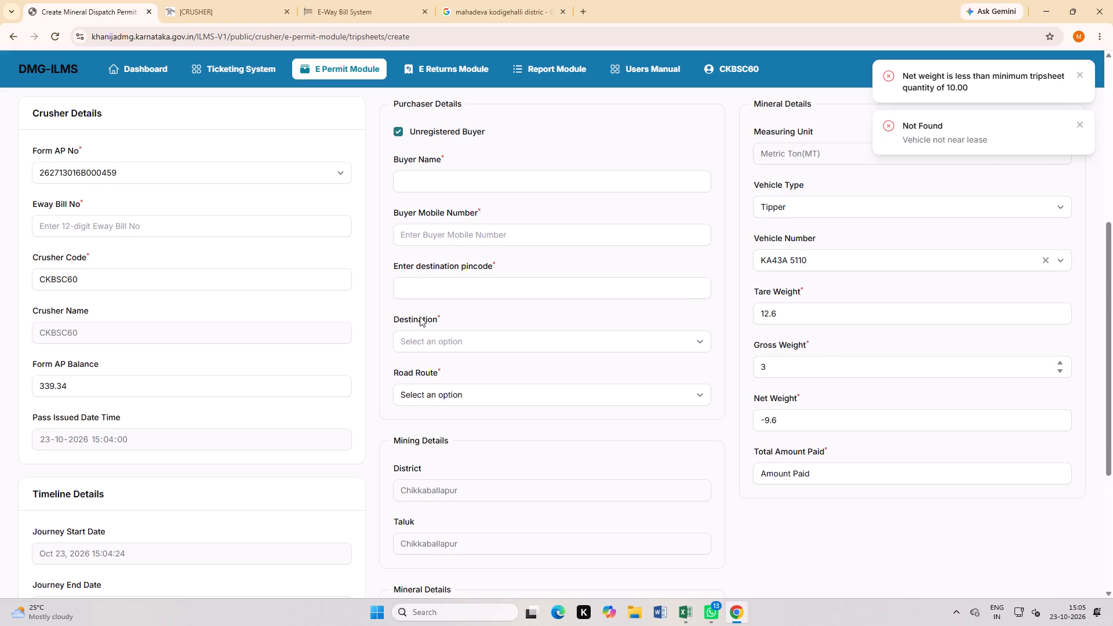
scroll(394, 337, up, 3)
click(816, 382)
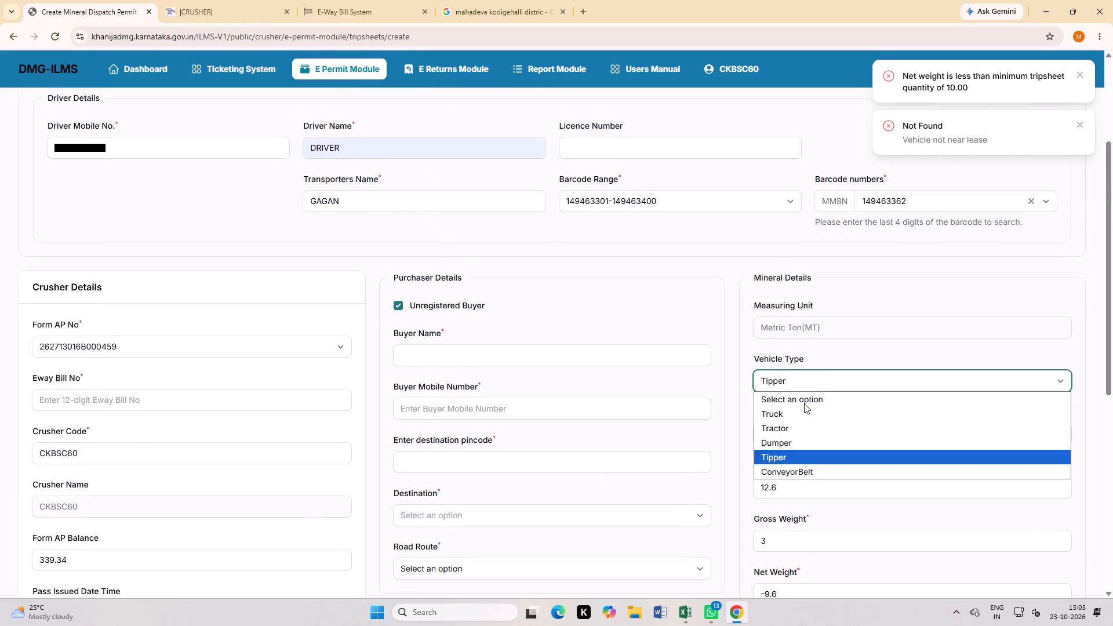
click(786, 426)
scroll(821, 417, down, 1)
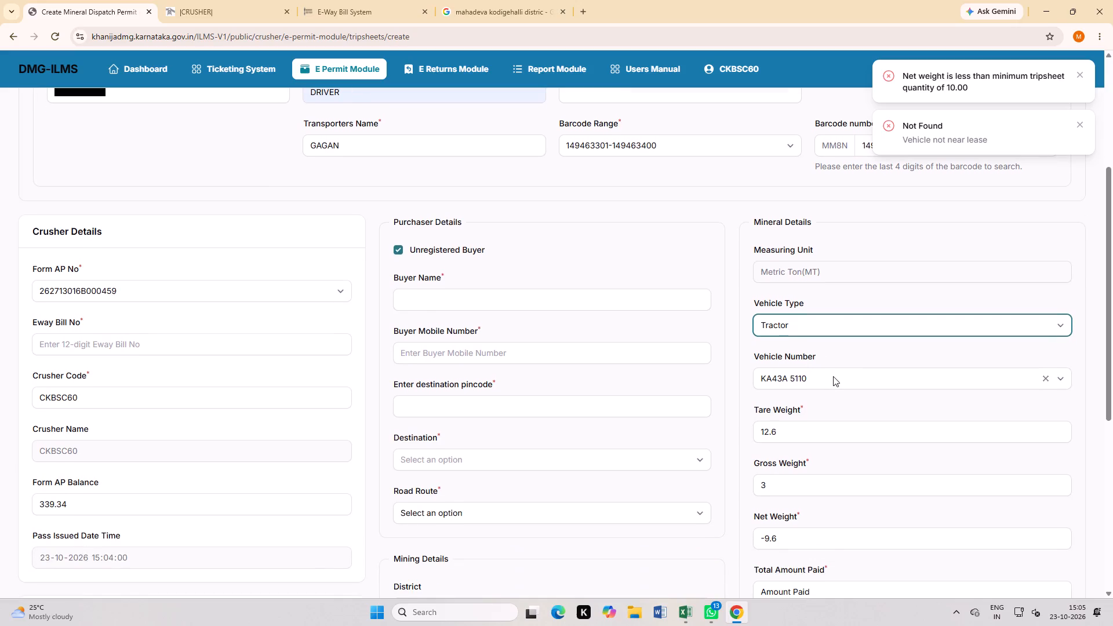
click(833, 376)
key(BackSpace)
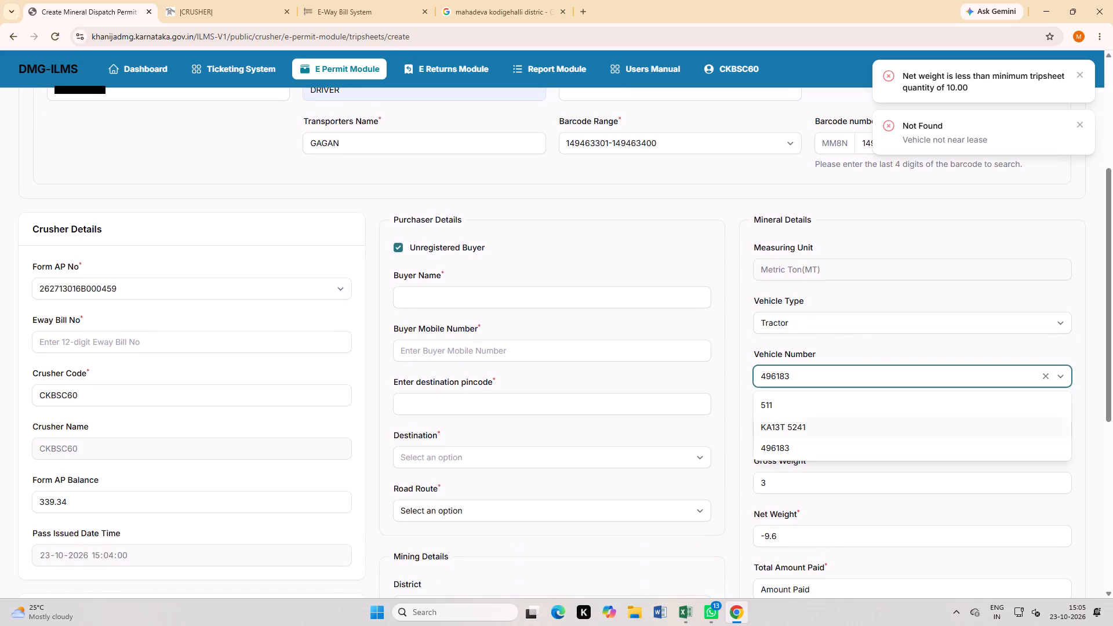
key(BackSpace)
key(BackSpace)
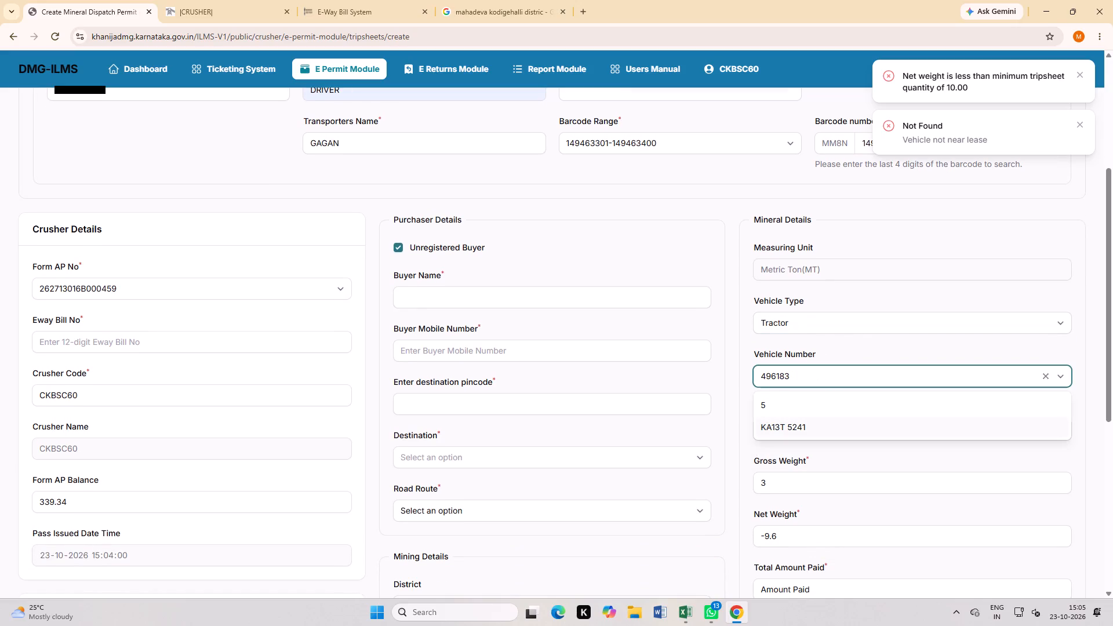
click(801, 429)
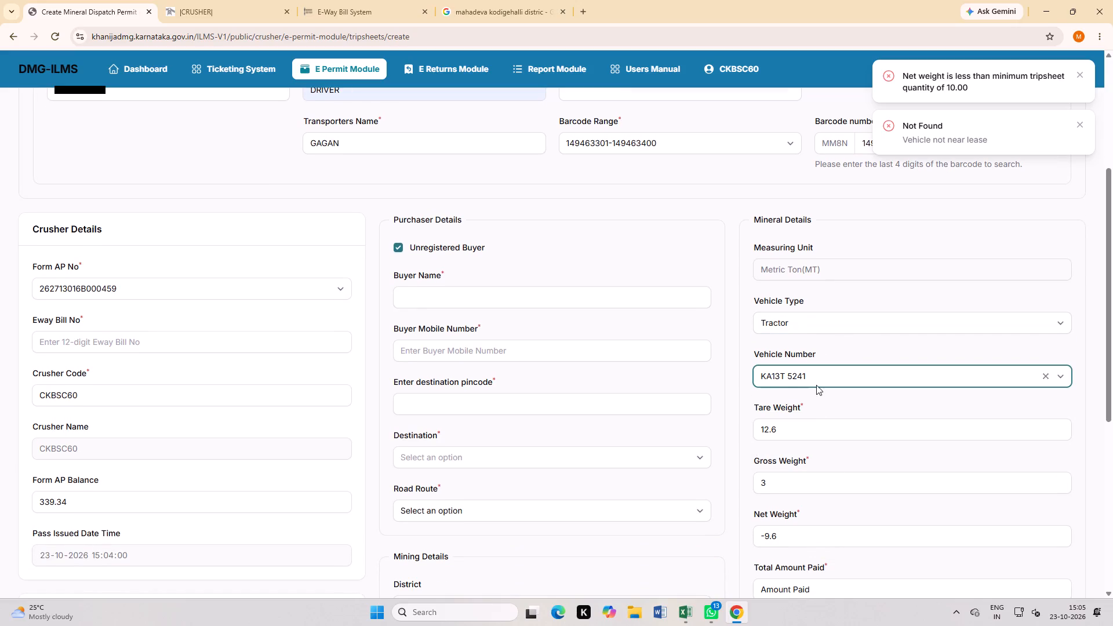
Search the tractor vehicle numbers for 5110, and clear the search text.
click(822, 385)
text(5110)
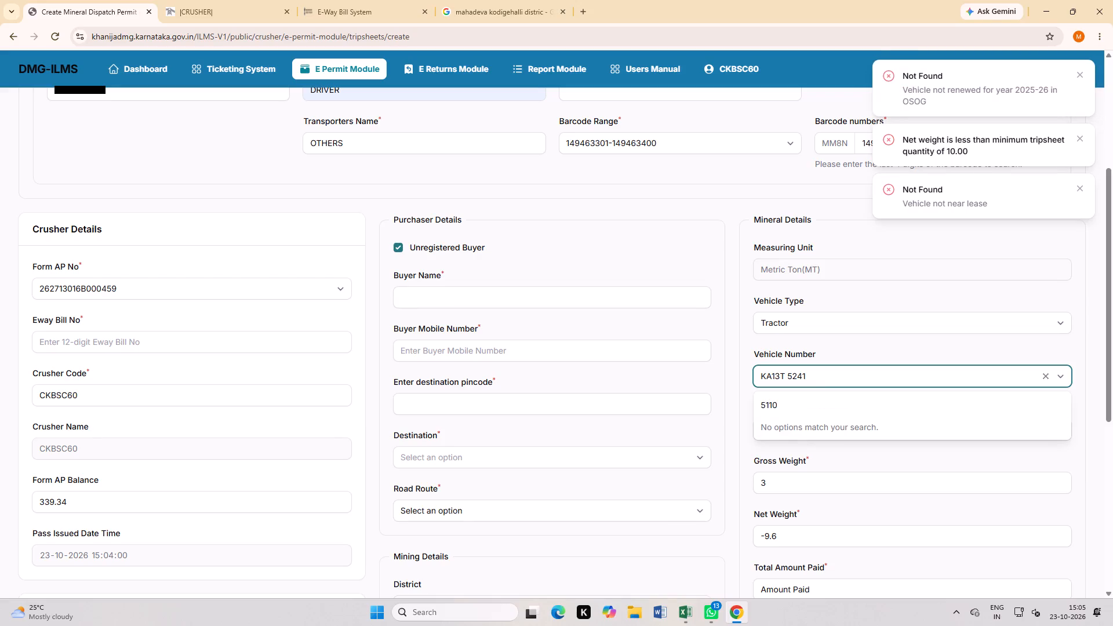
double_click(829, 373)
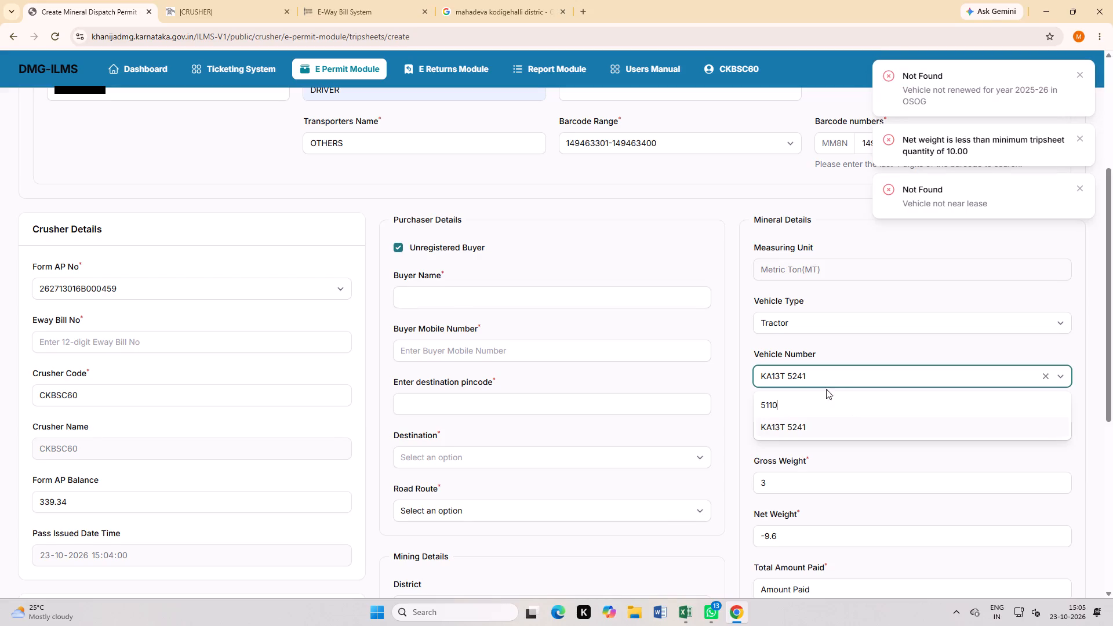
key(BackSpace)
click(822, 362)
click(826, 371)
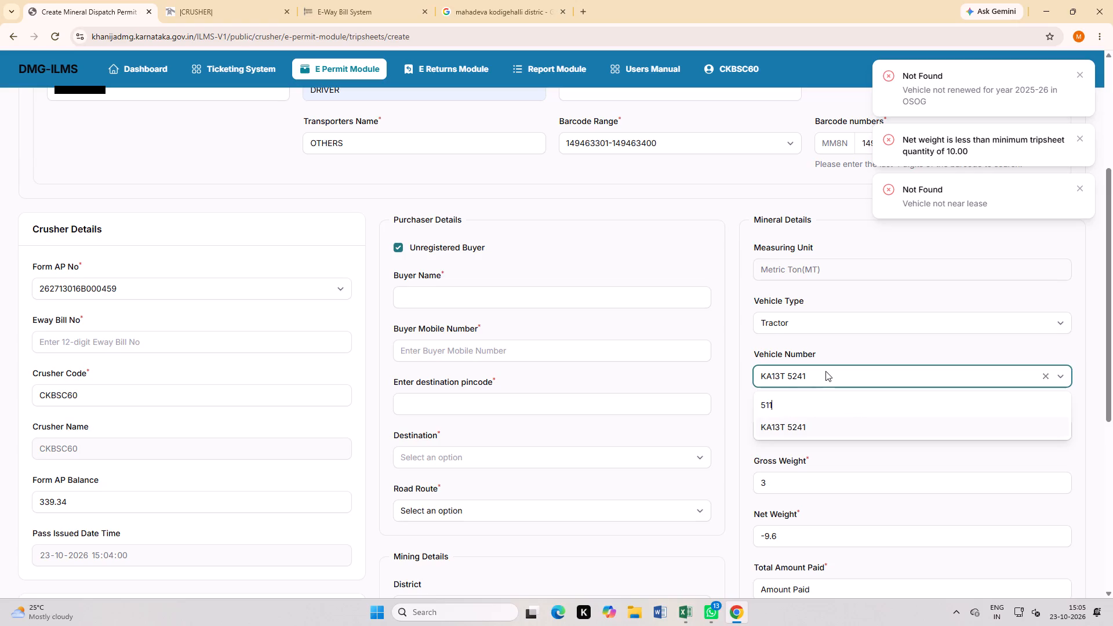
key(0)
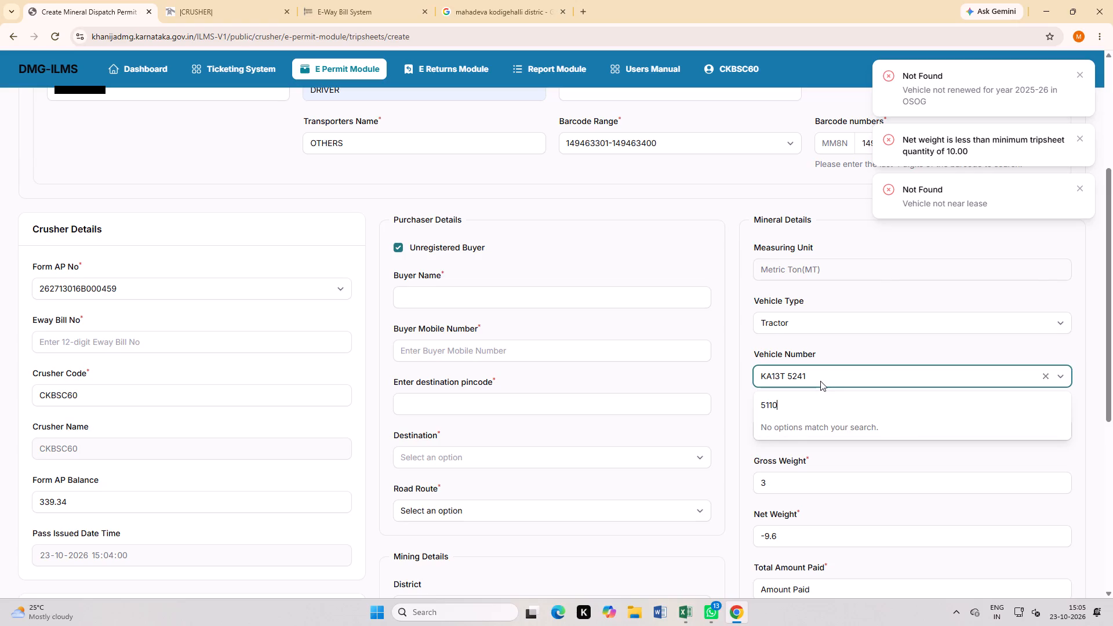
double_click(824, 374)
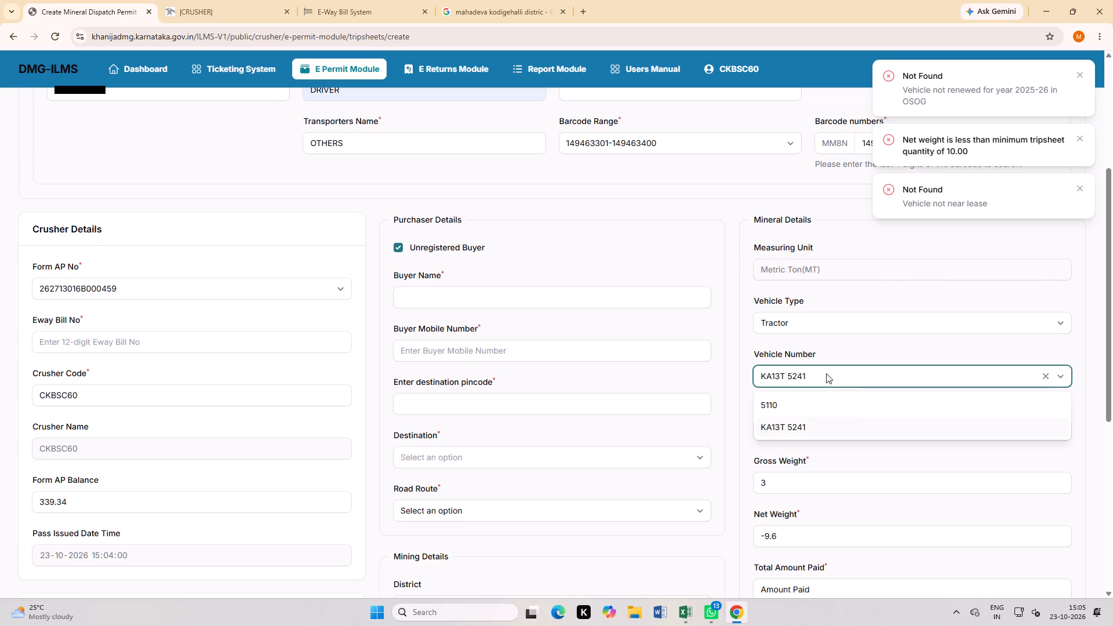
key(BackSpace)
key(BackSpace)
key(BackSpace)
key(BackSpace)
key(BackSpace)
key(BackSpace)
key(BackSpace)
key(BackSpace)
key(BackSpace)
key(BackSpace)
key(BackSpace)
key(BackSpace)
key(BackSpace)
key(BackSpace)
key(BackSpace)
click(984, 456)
click(1048, 376)
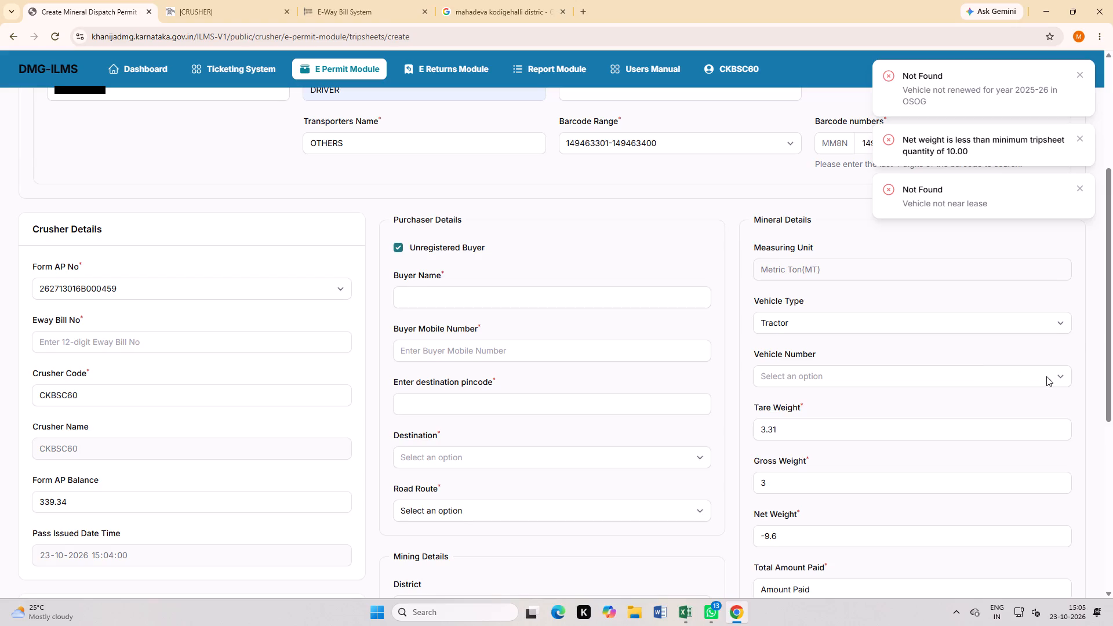
click(881, 374)
click(839, 325)
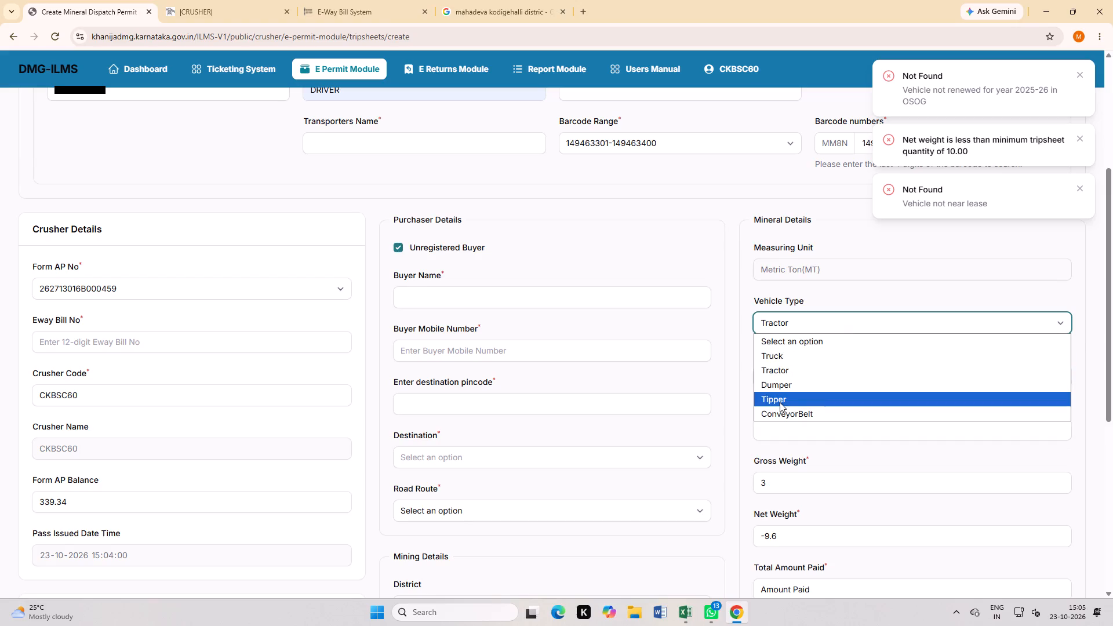
click(779, 401)
click(828, 370)
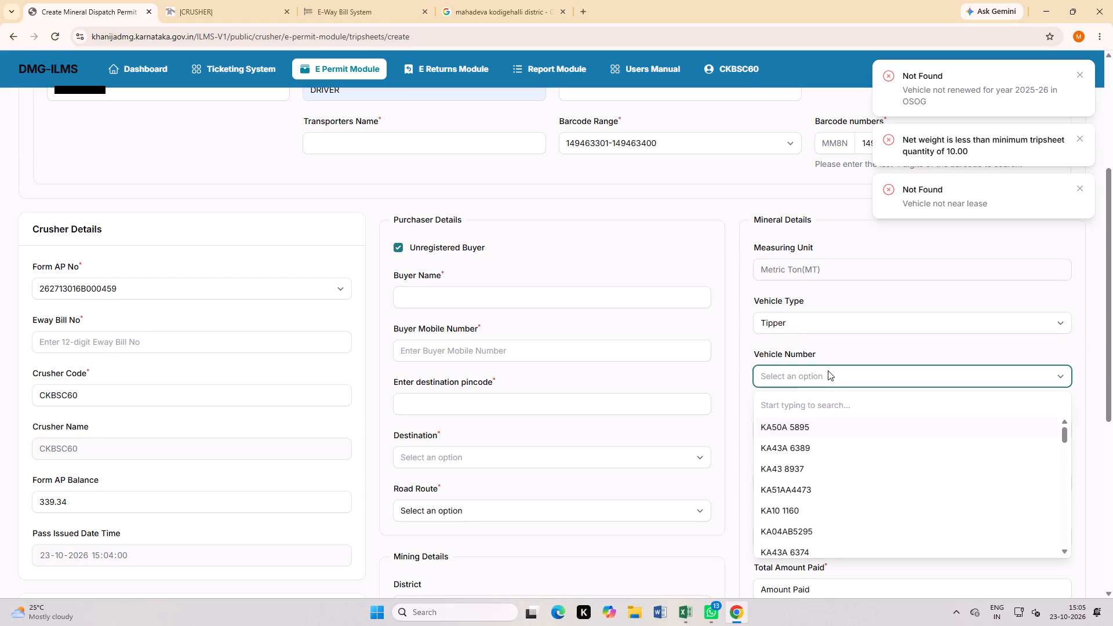
text(5110)
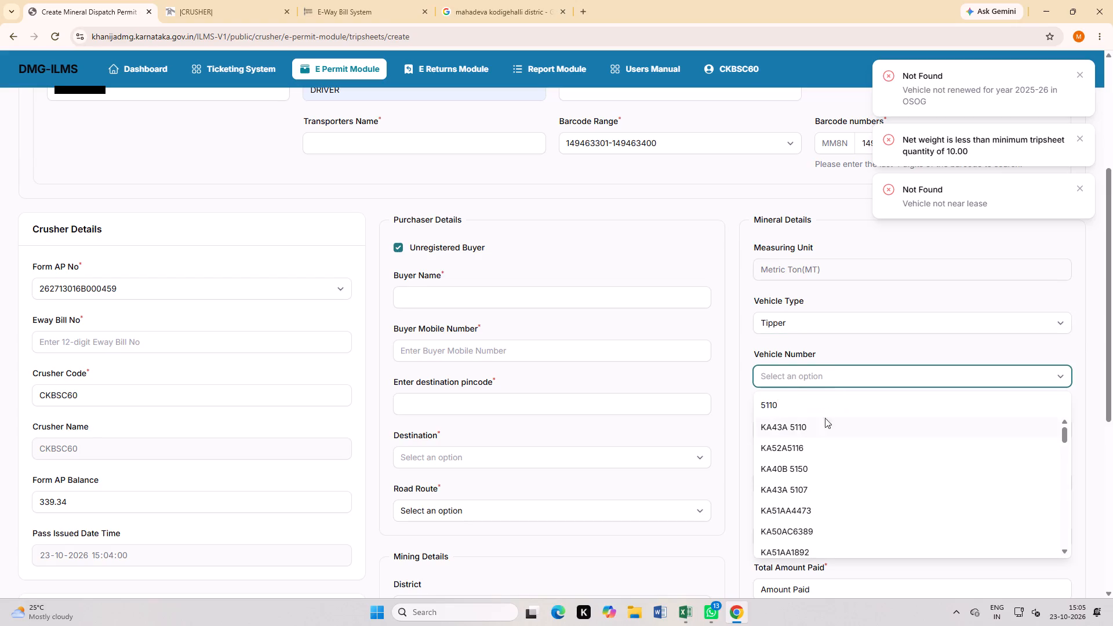
click(809, 428)
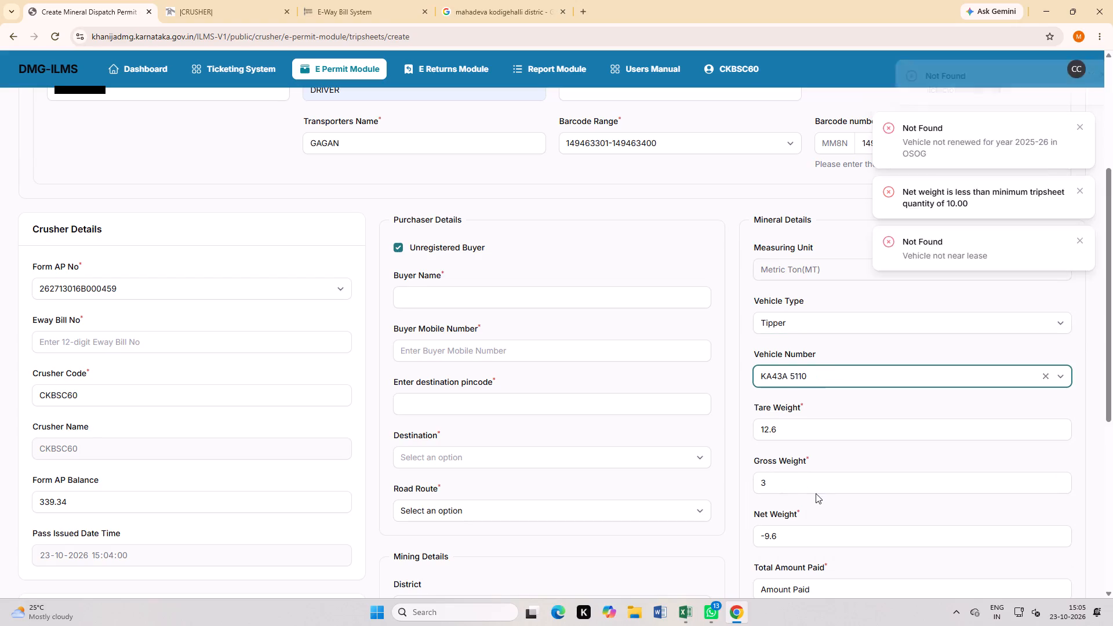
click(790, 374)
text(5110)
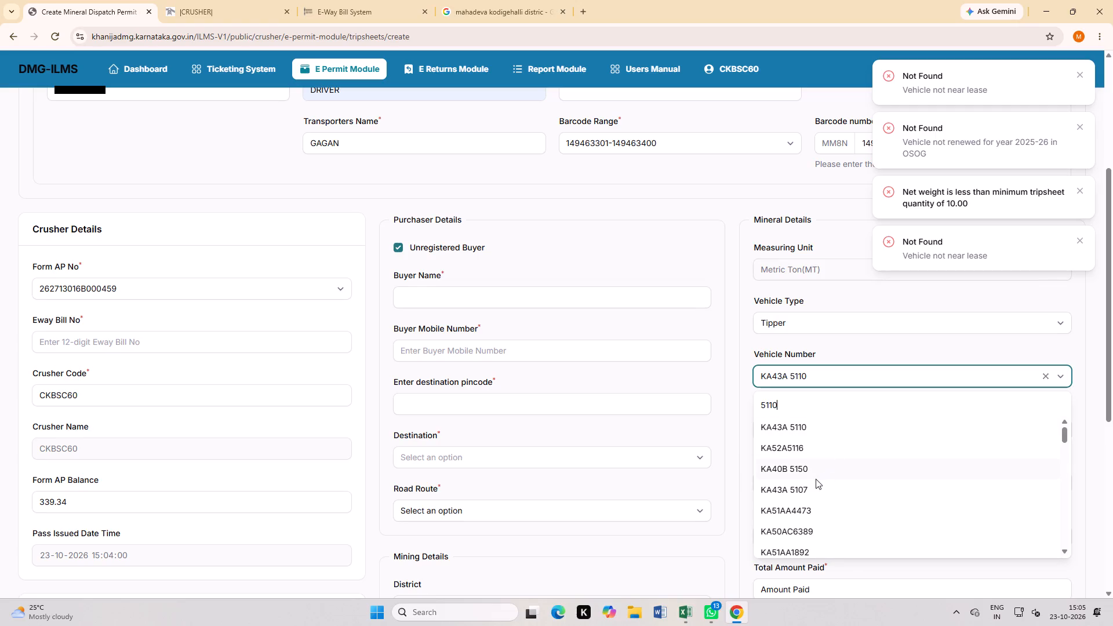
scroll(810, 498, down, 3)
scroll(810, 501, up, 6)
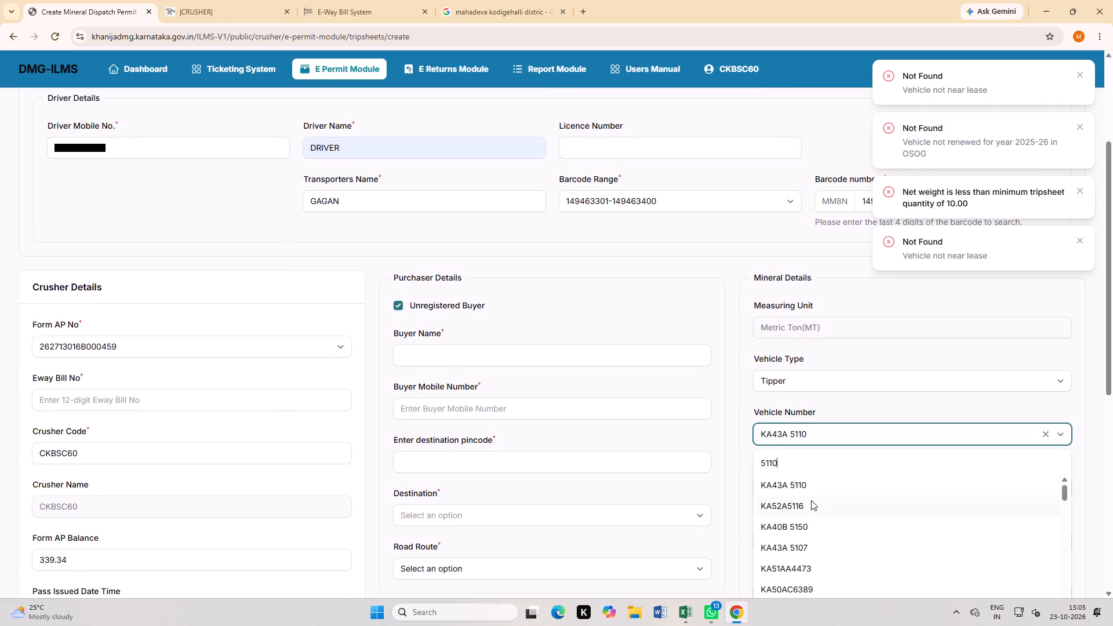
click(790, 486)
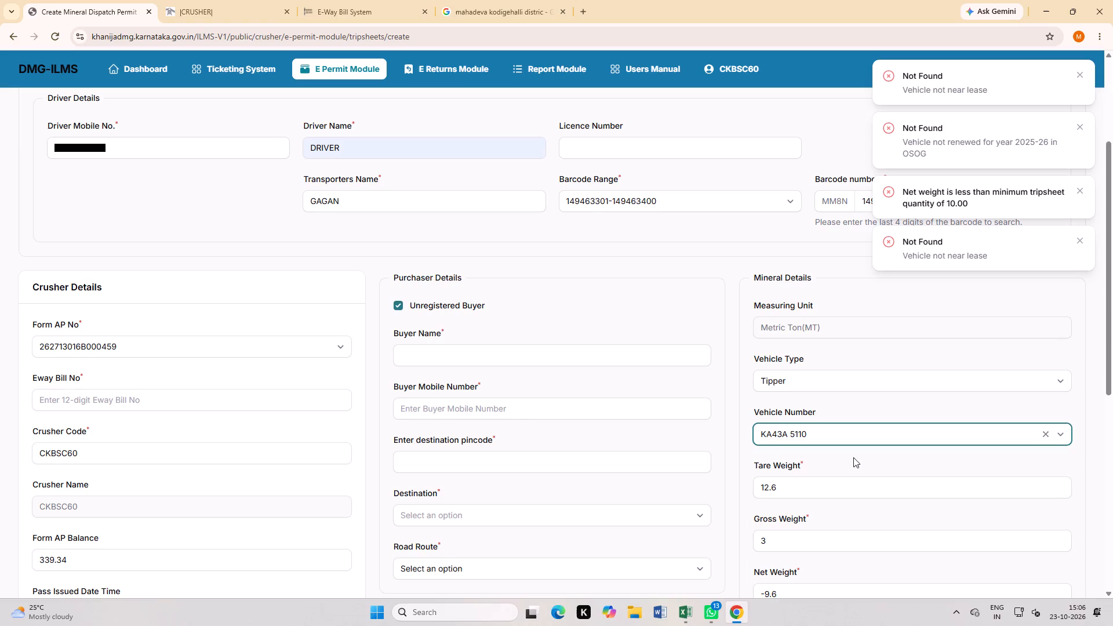
Dismiss the vehicle renewal notification and the topmost lease-proximity notification.
click(1076, 123)
click(1081, 74)
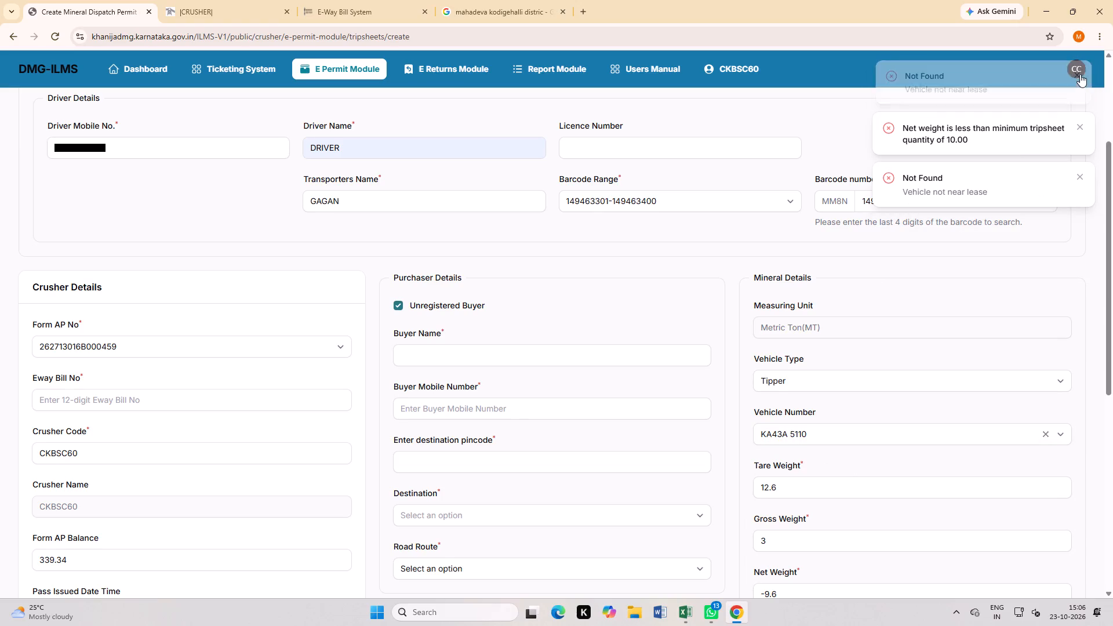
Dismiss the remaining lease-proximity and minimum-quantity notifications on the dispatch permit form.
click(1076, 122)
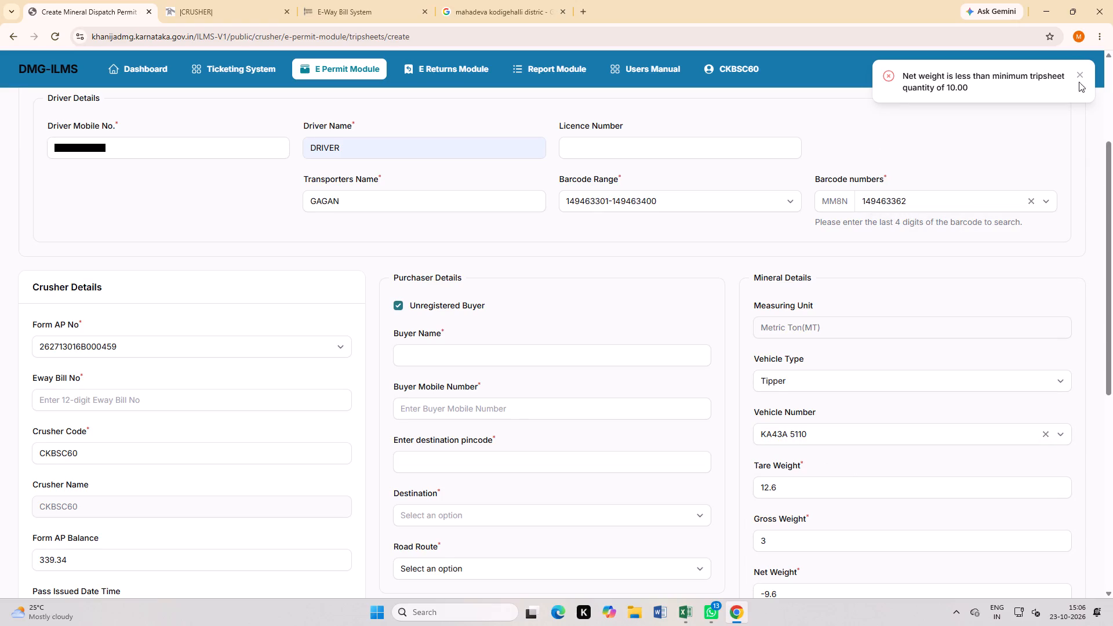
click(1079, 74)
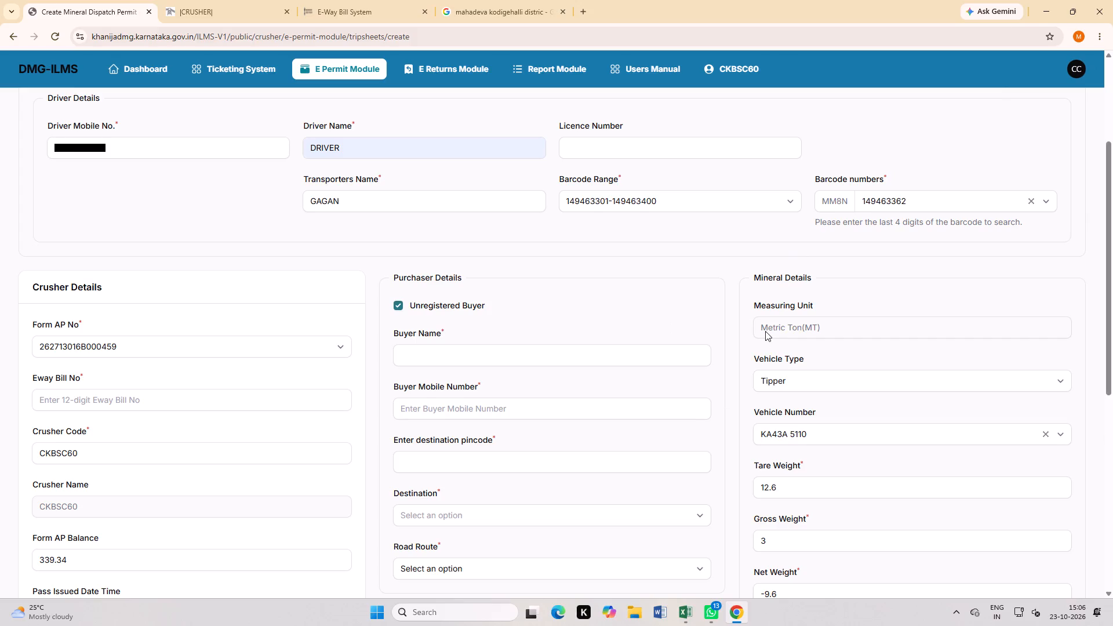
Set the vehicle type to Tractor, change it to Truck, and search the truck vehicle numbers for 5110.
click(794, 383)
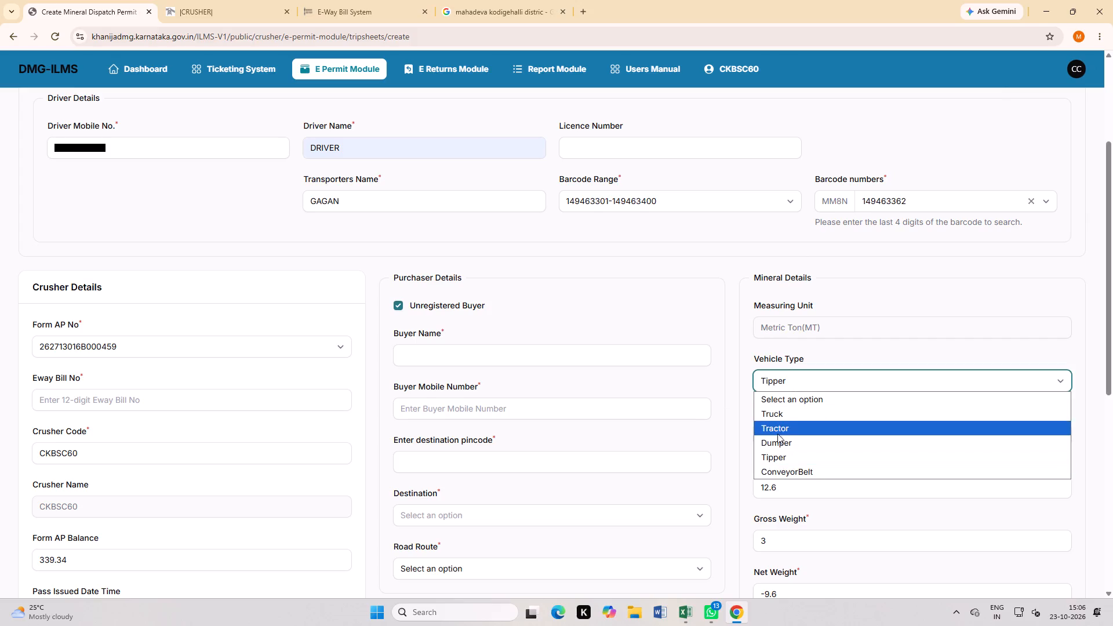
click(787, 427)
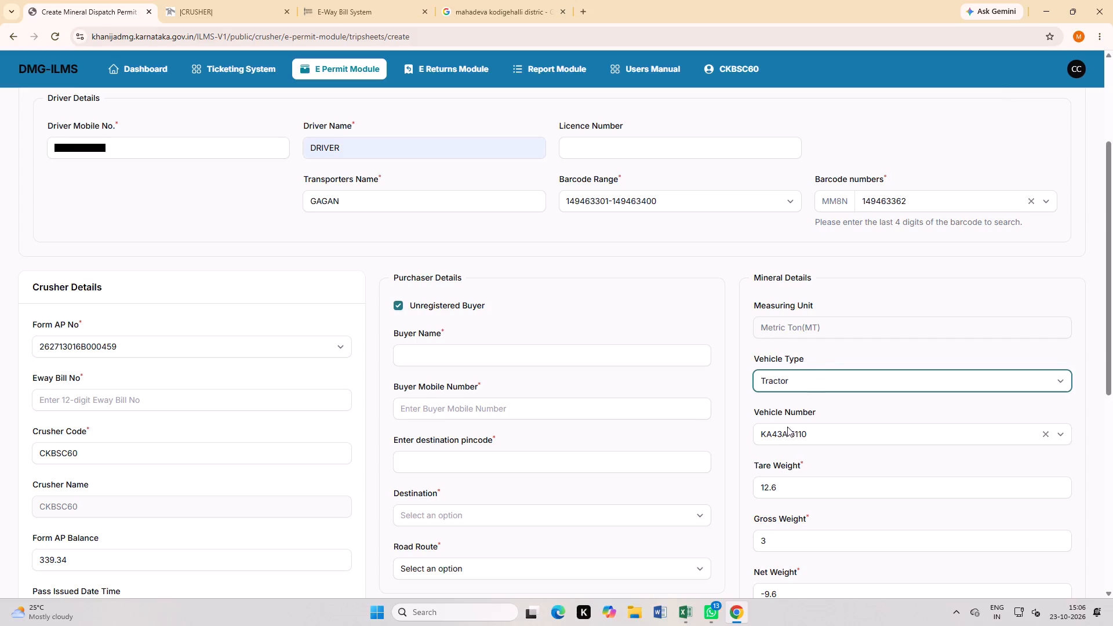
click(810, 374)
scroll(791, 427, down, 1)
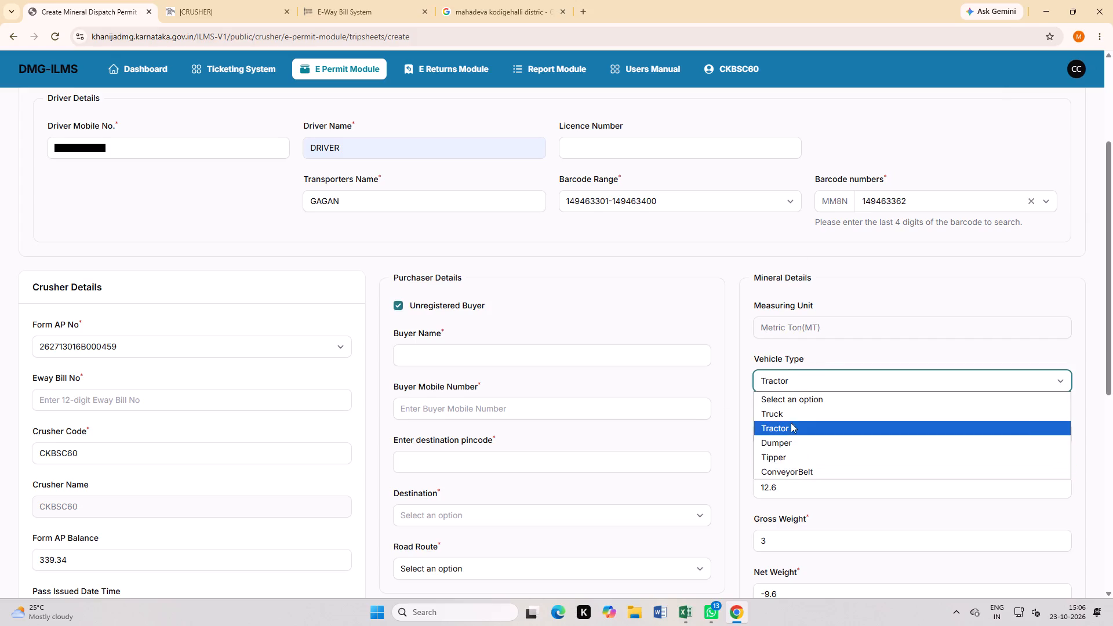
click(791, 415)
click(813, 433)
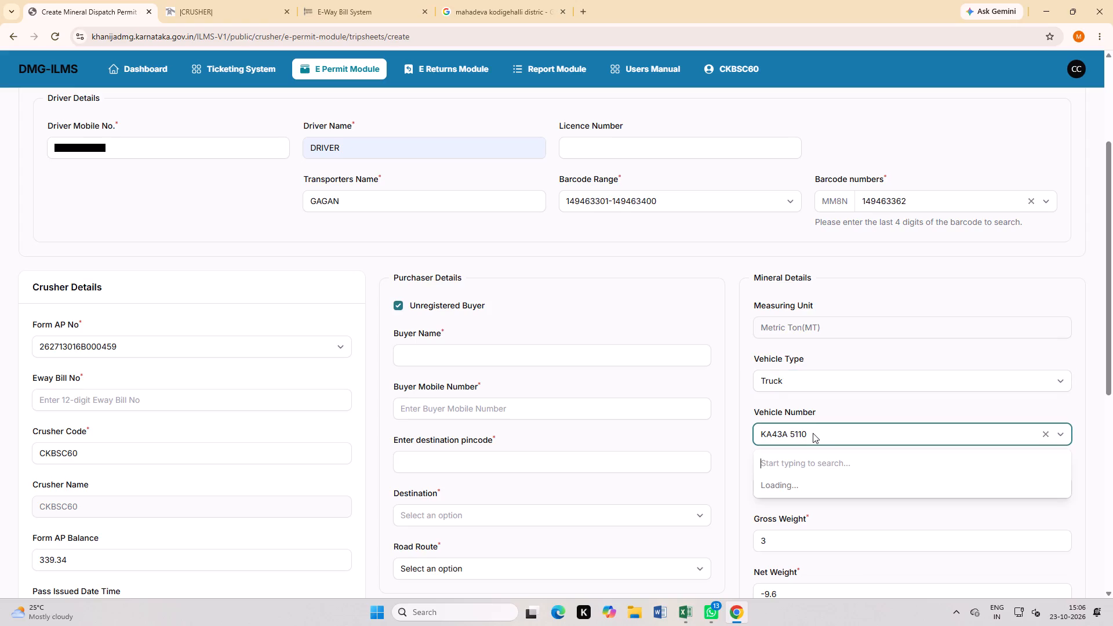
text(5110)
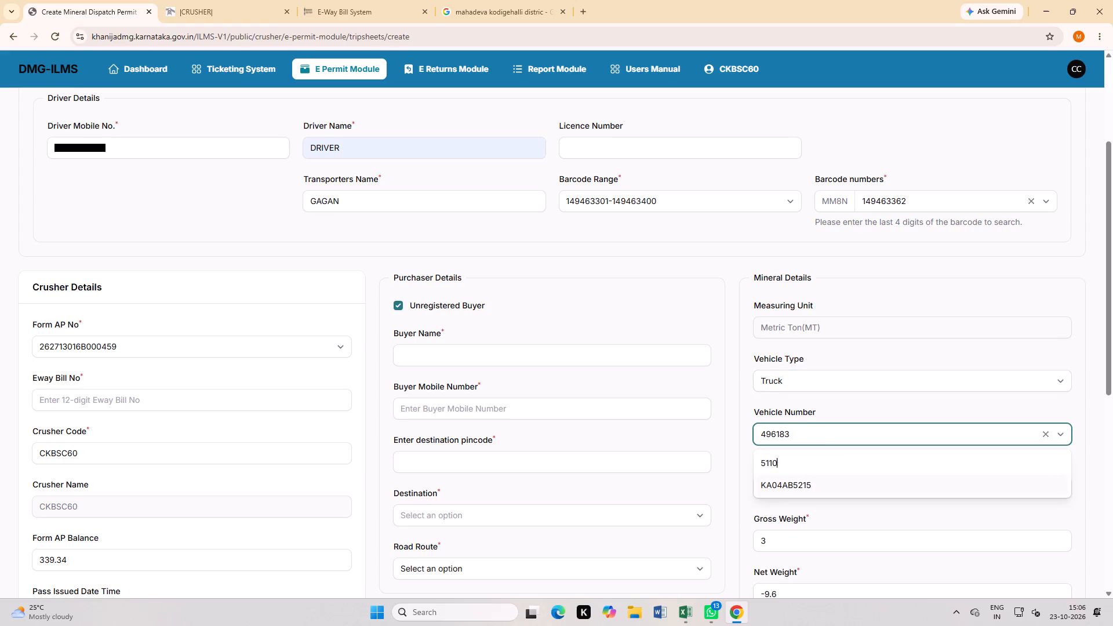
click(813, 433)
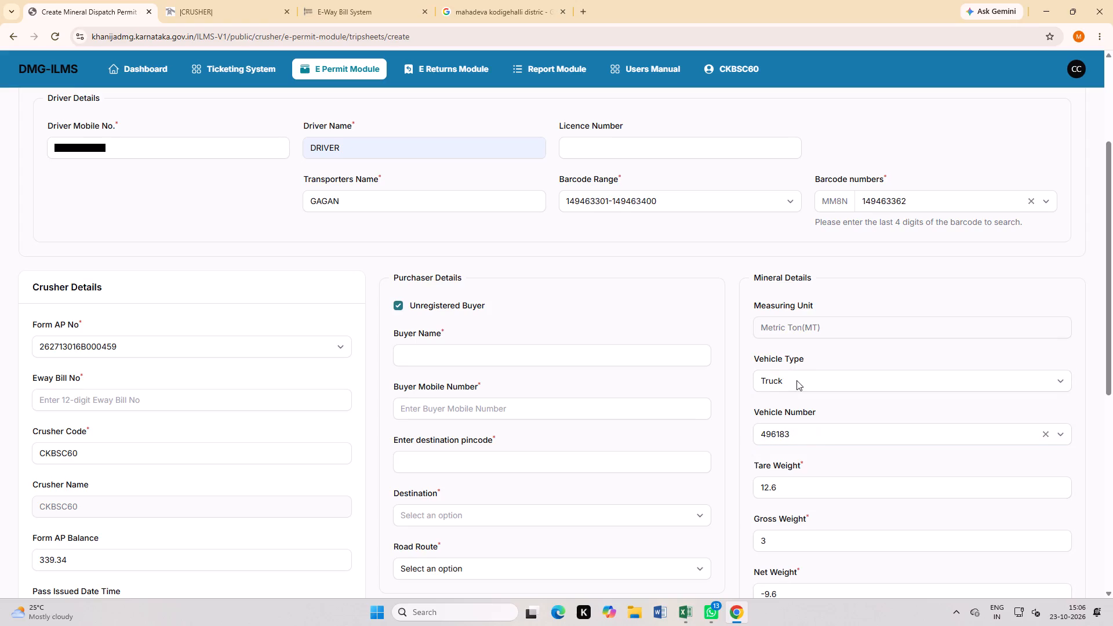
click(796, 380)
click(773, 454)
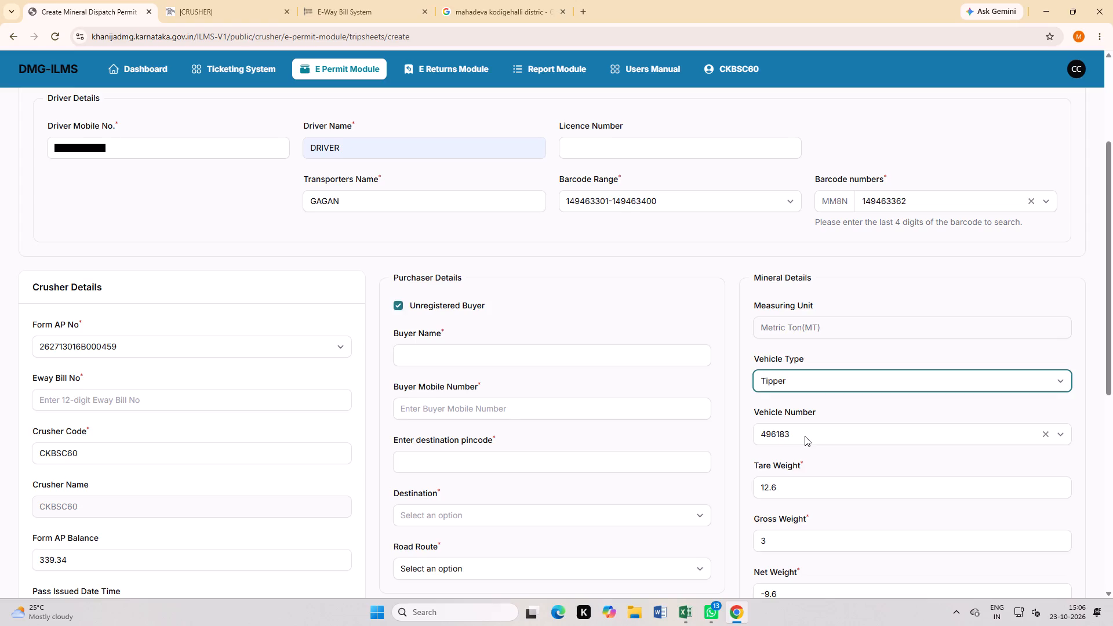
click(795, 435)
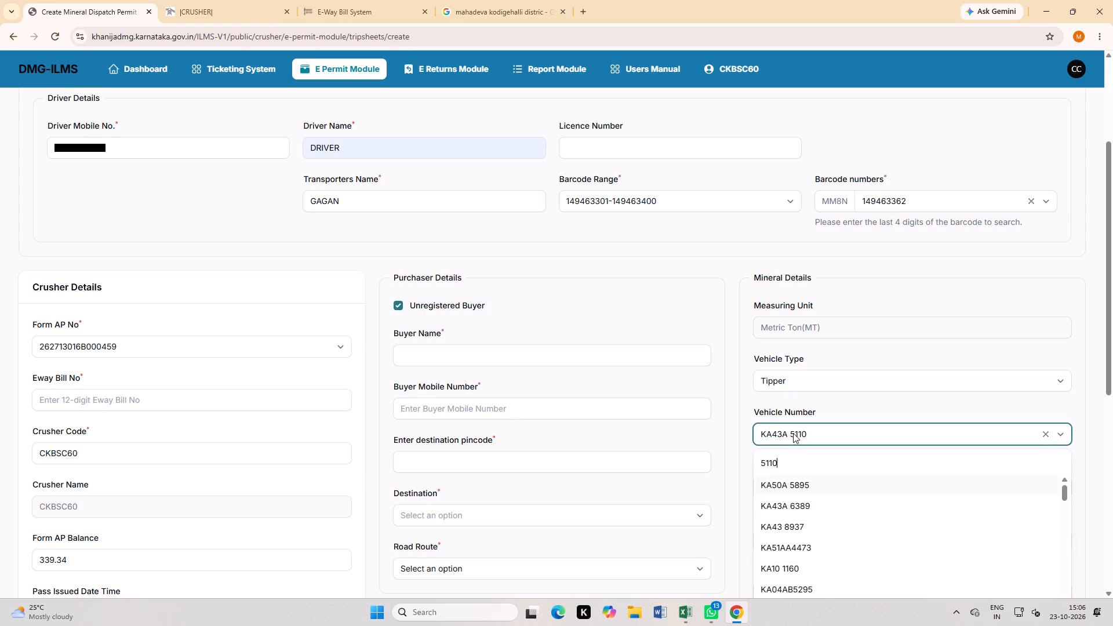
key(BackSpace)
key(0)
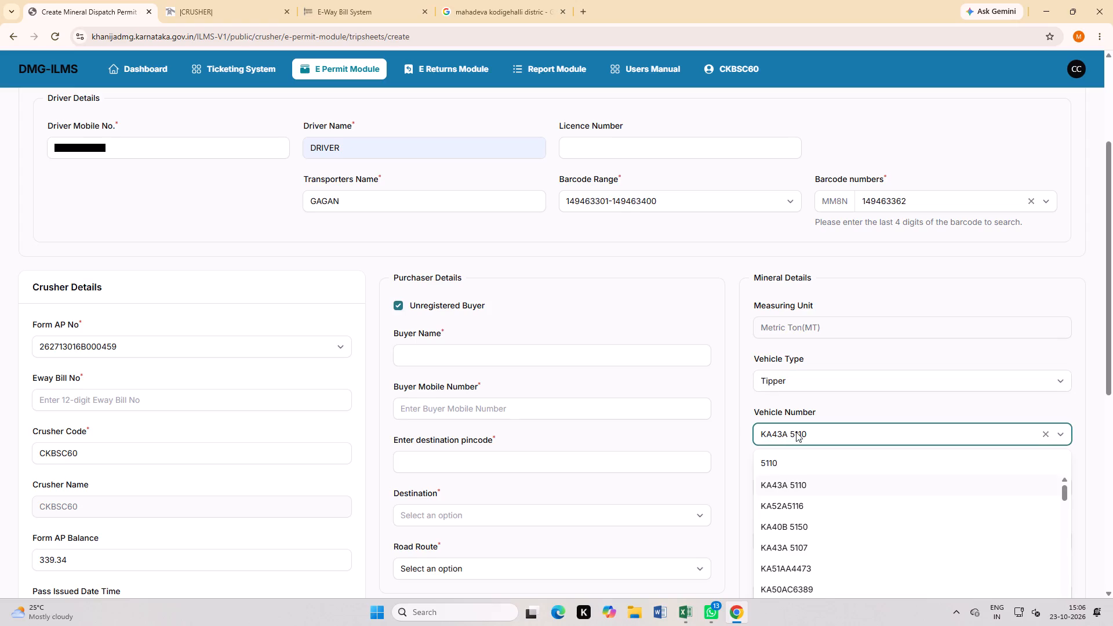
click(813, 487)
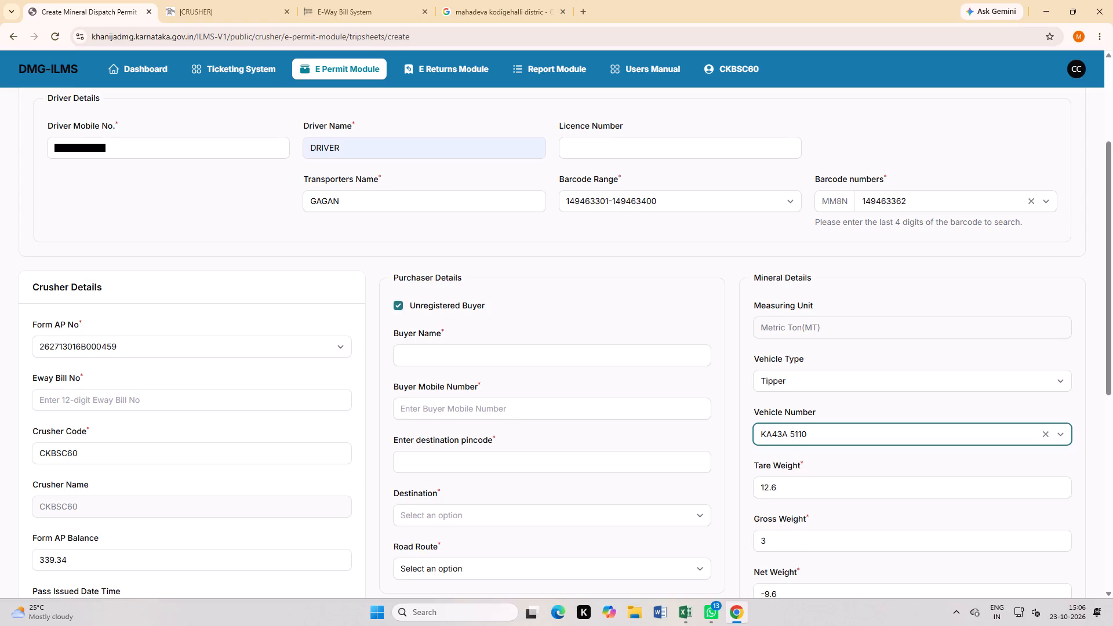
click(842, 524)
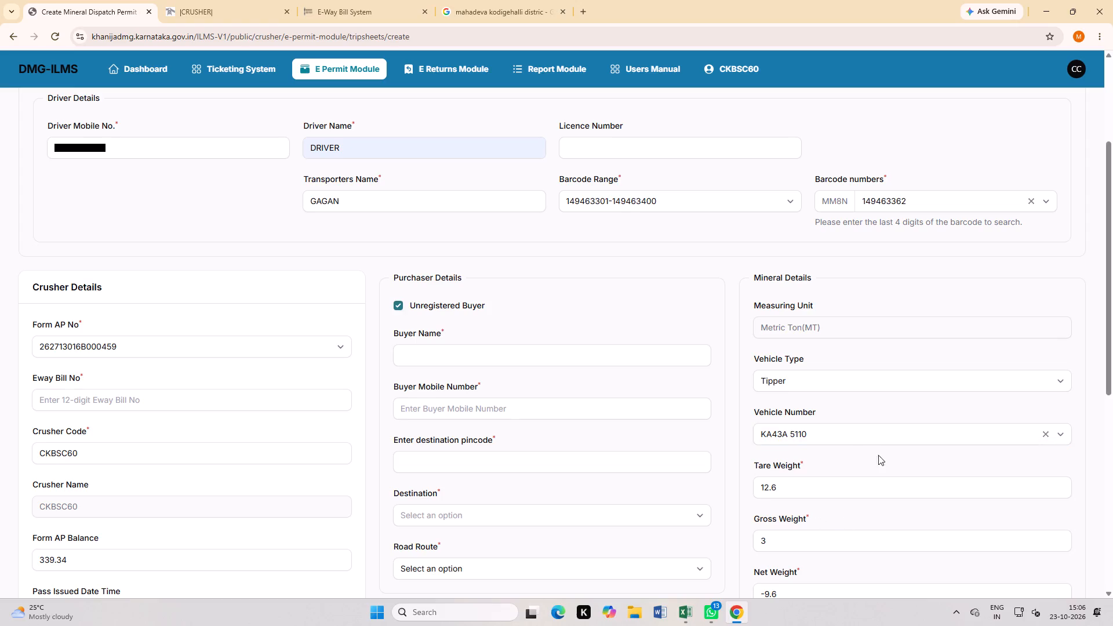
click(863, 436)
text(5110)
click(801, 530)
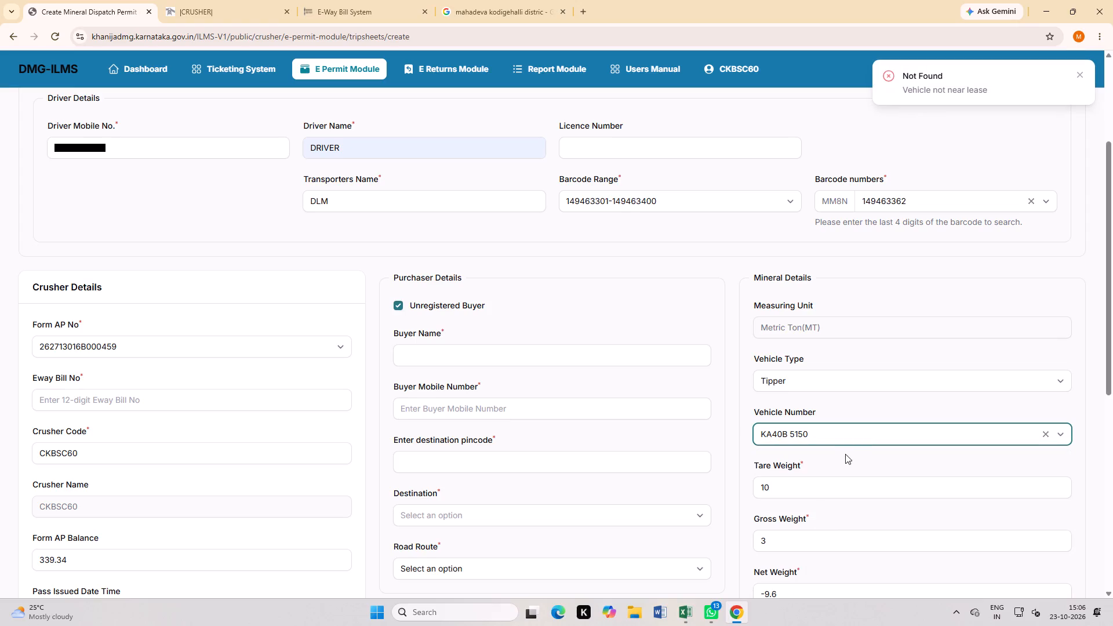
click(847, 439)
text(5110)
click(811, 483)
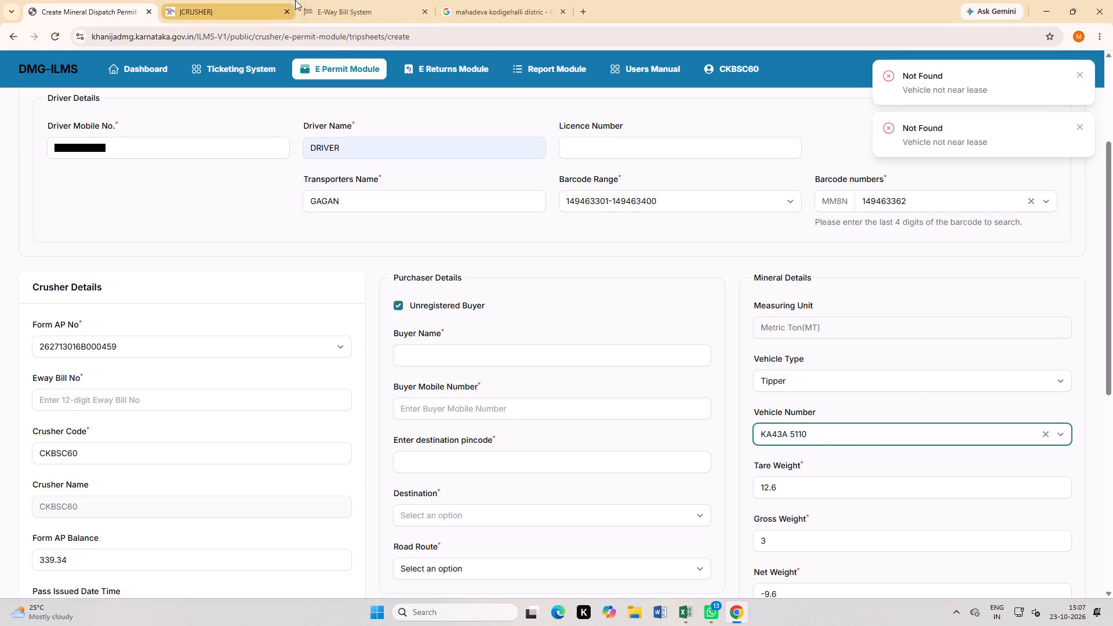
Examine the full web search overview of Mahadeva Kodigehalli for its district and taluk.
click(328, 6)
click(503, 12)
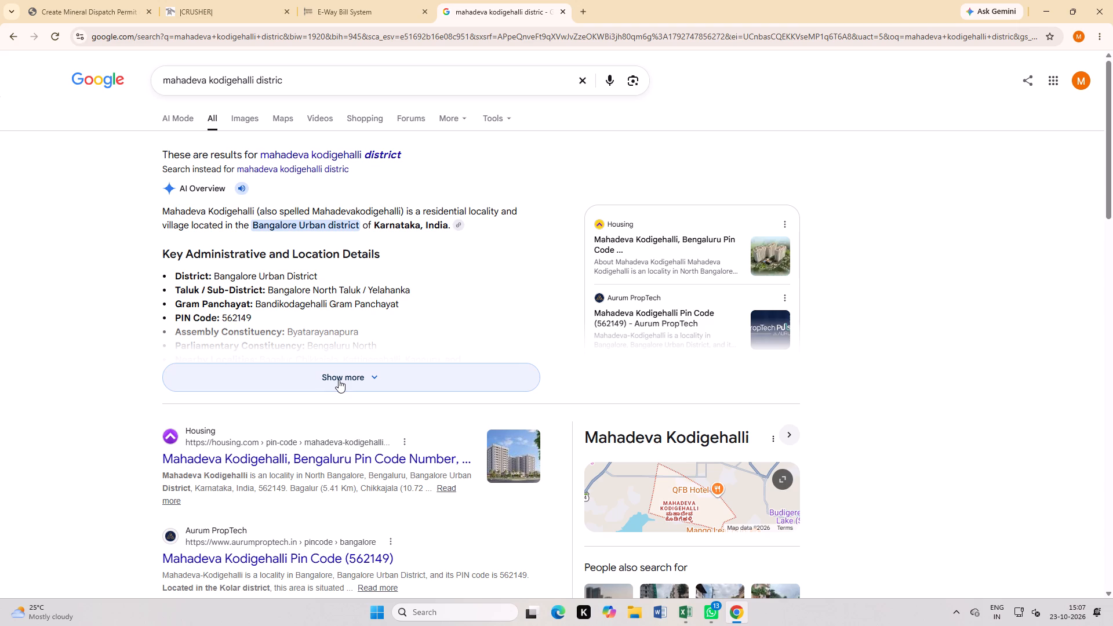
click(258, 378)
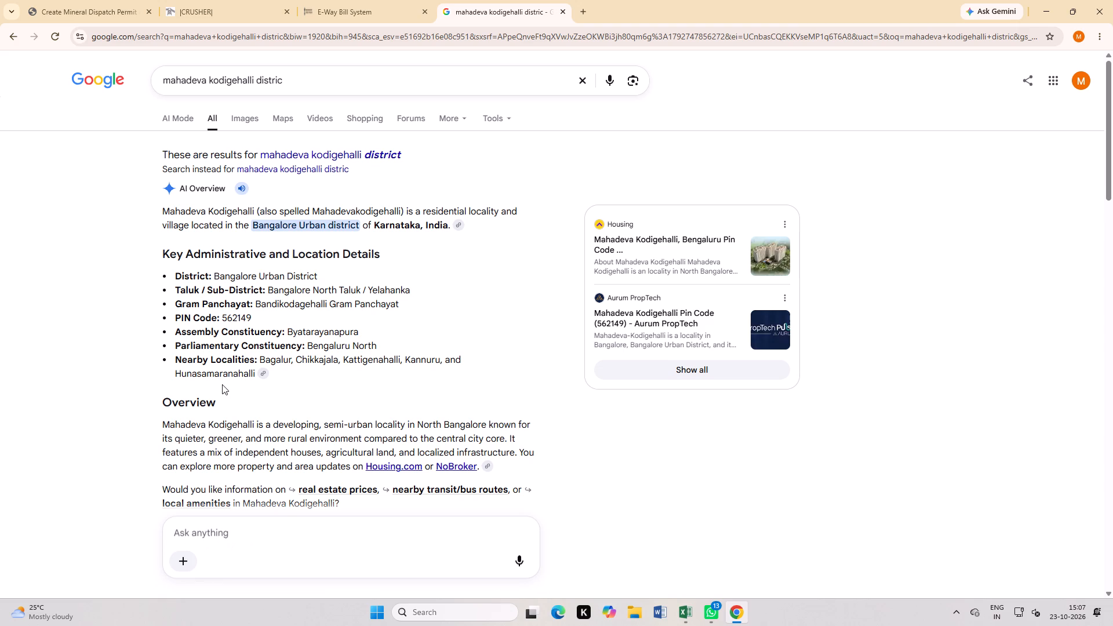
Return to the permit portal and start a new route from the E Permit Module's Route master.
click(94, 6)
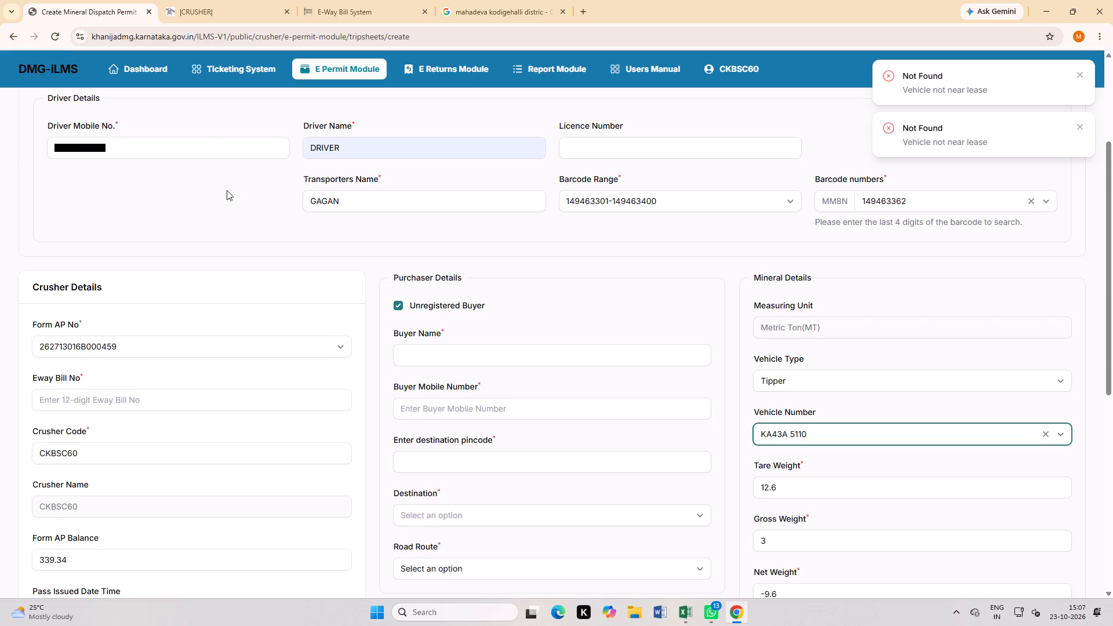
scroll(67, 176, up, 9)
click(326, 70)
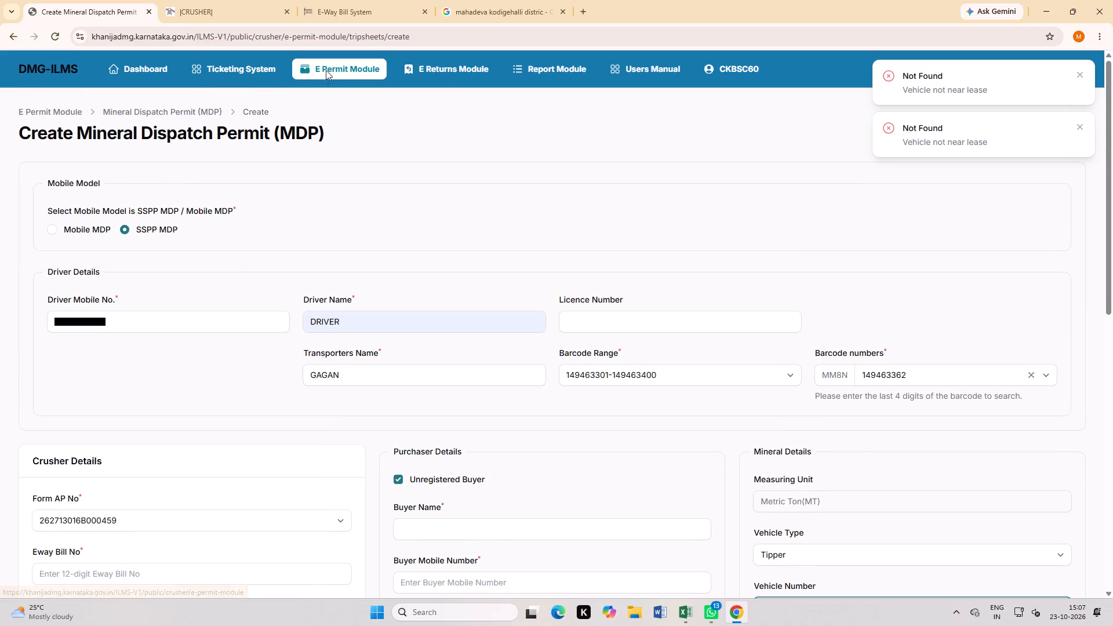
click(66, 320)
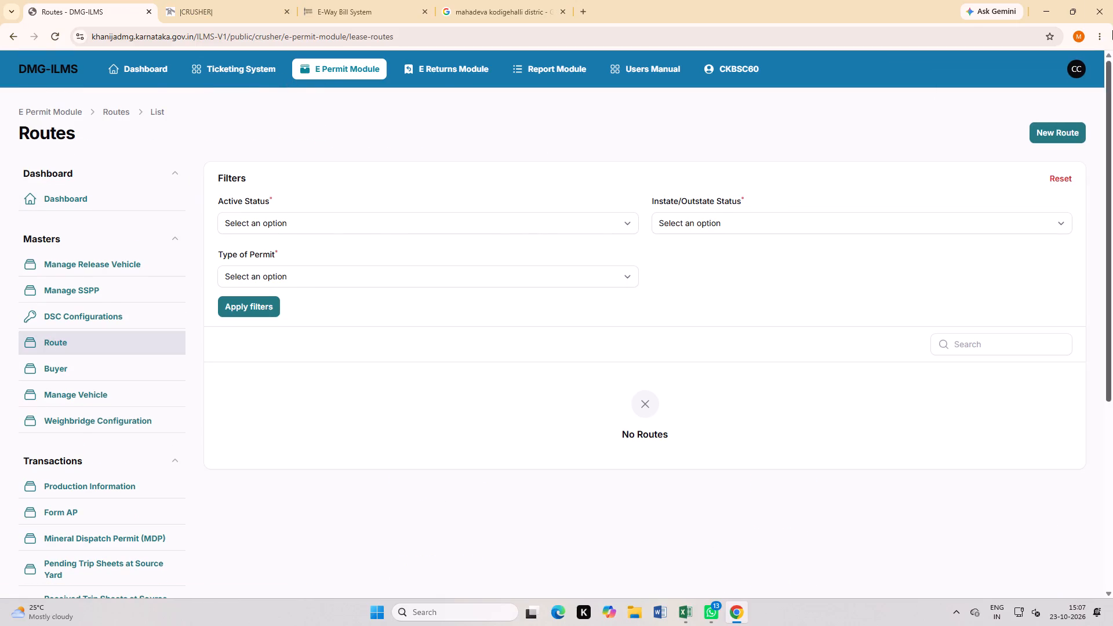
click(1068, 130)
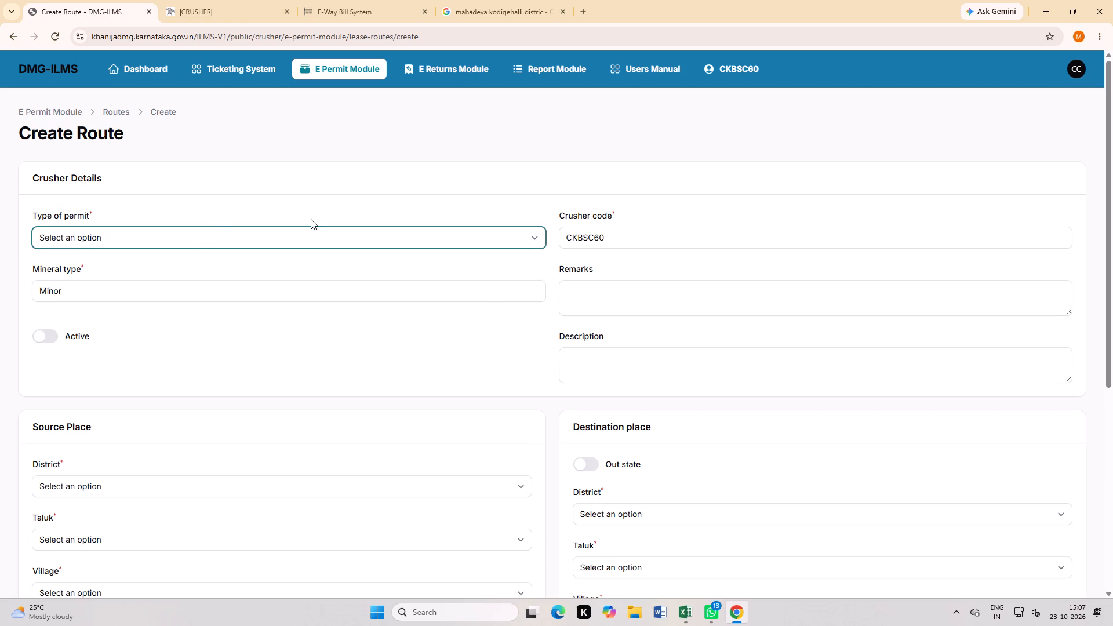
Set the new route's permit type to Tripsheet and make the route active.
click(126, 240)
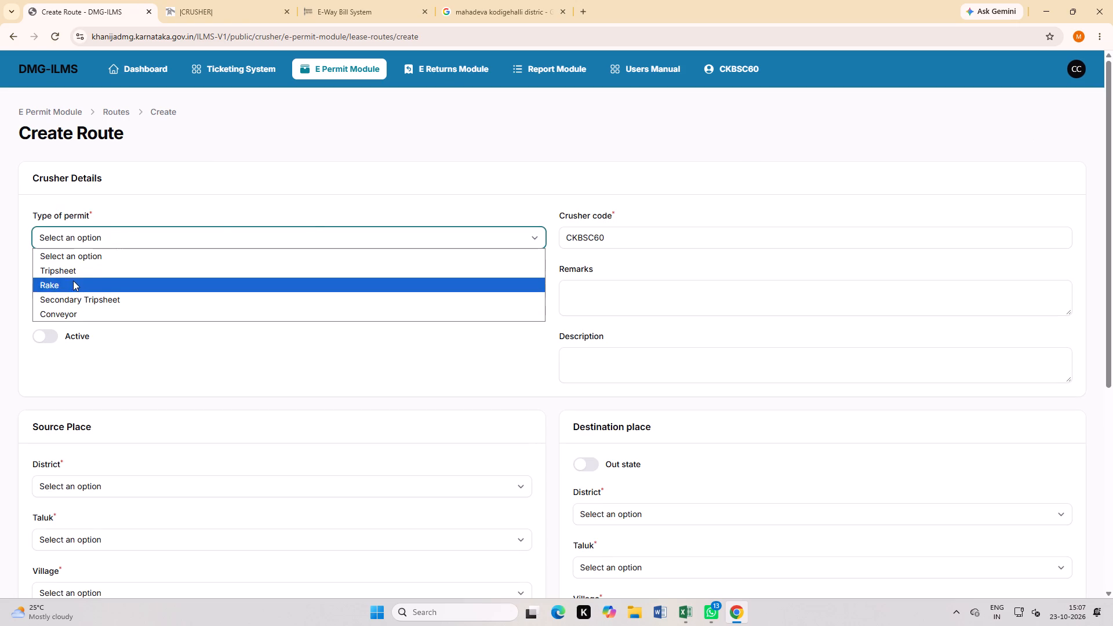
click(73, 268)
scroll(621, 420, down, 2)
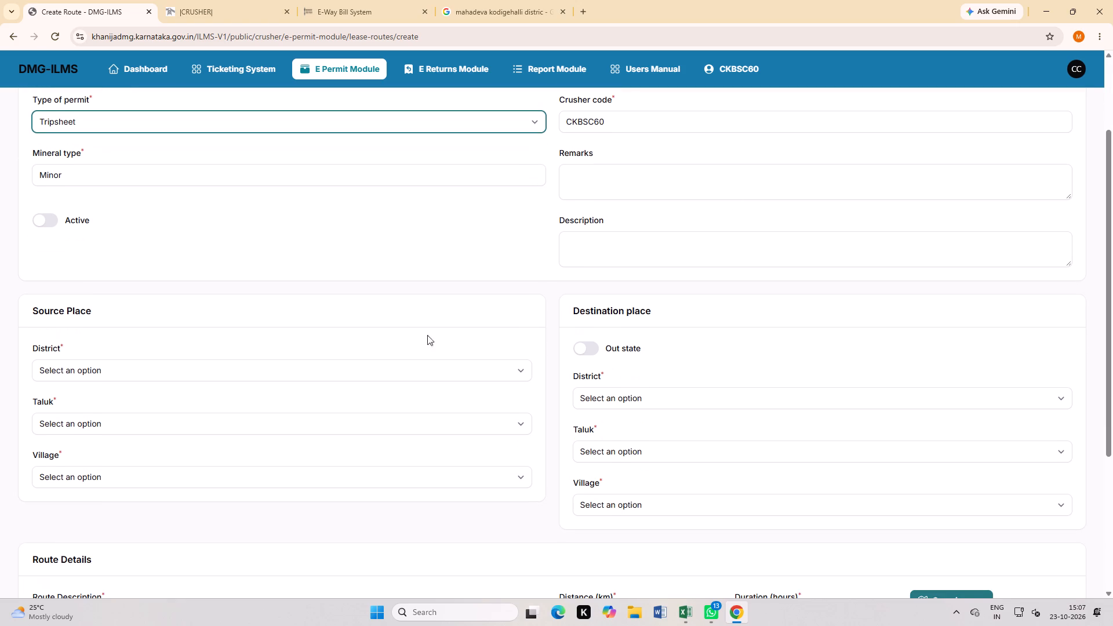
click(46, 217)
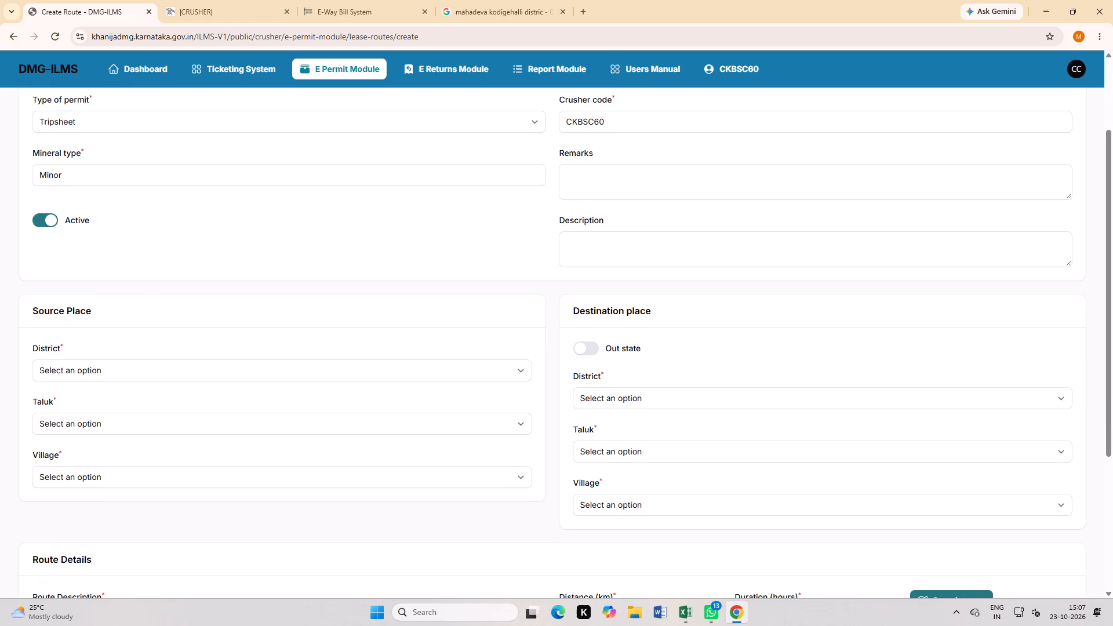
Set the route's destination district to BangaloreUrban and its taluk to Yelahanka.
scroll(467, 14, up, 2)
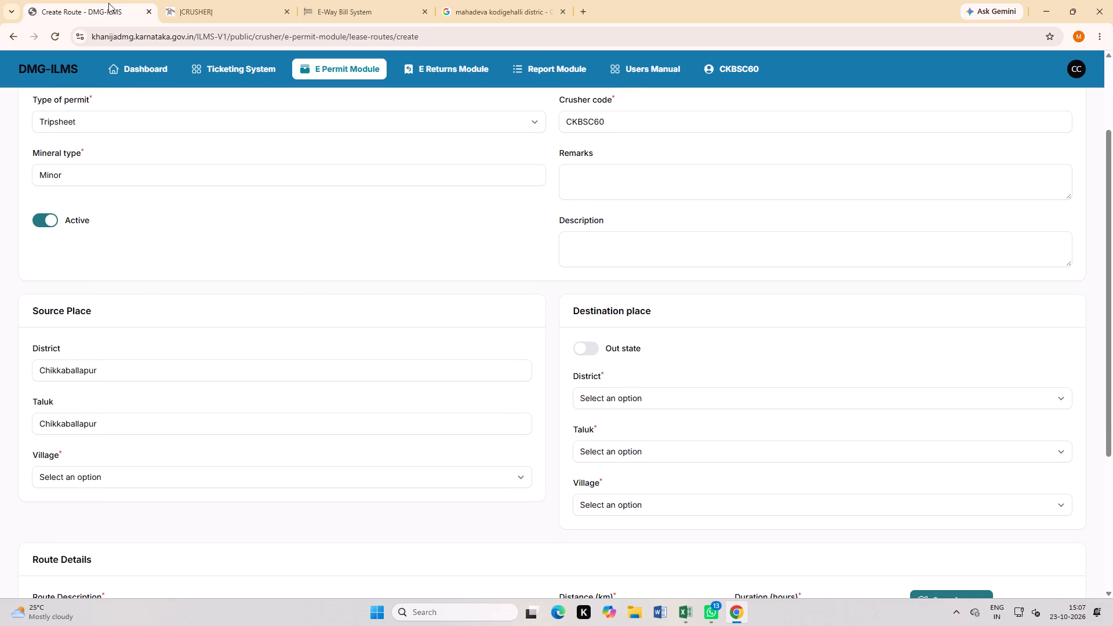
click(617, 392)
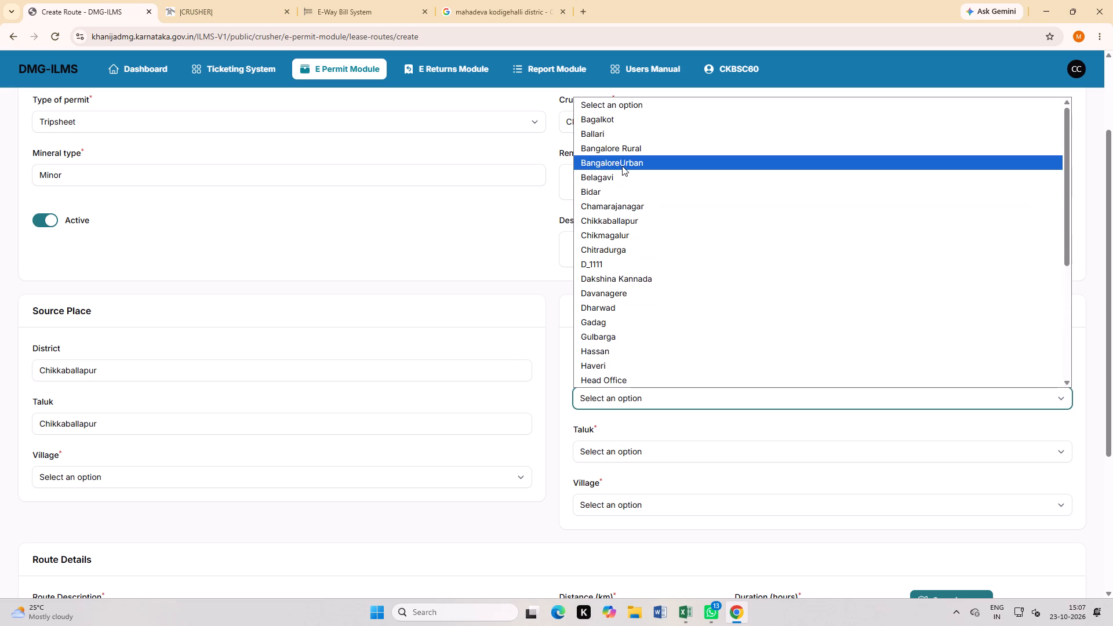
click(622, 166)
scroll(705, 318, down, 2)
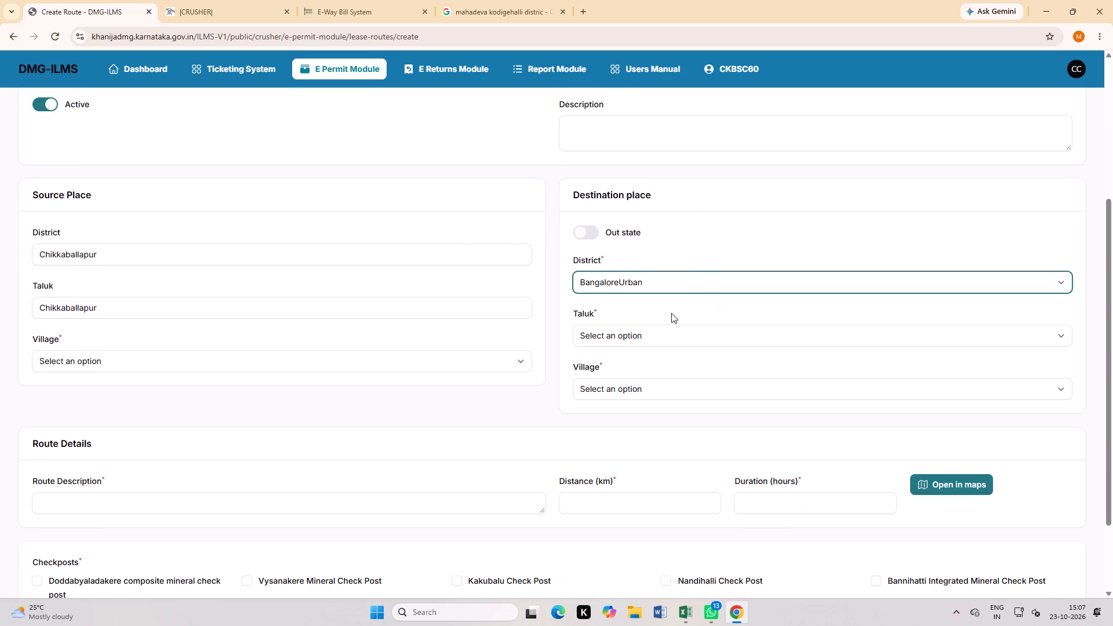
click(671, 313)
click(646, 334)
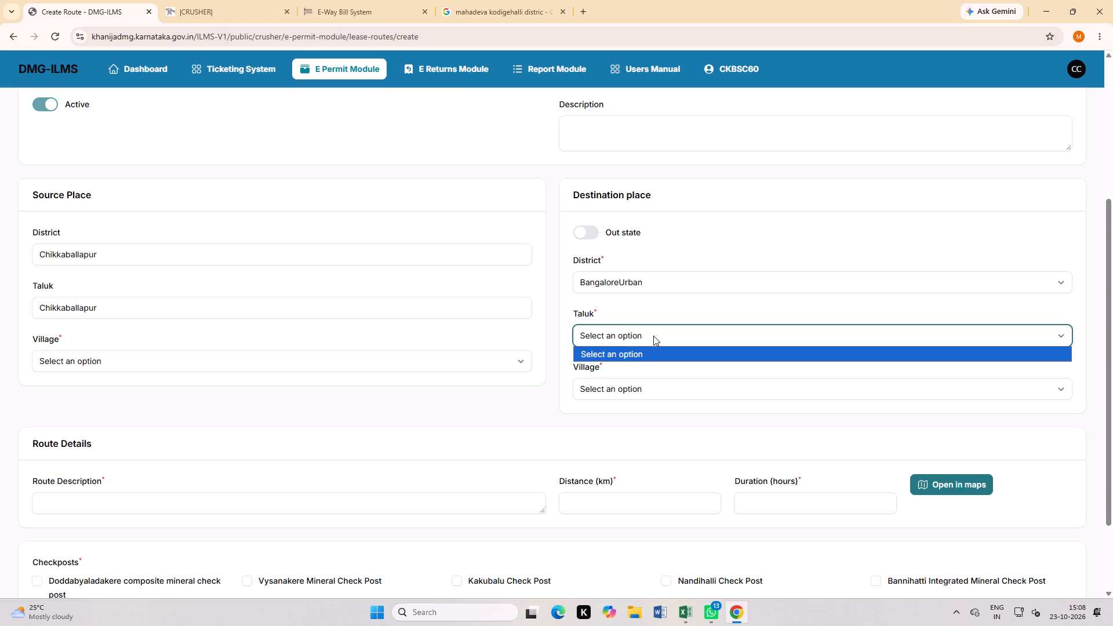
click(653, 336)
triple_click(653, 336)
triple_click(653, 336)
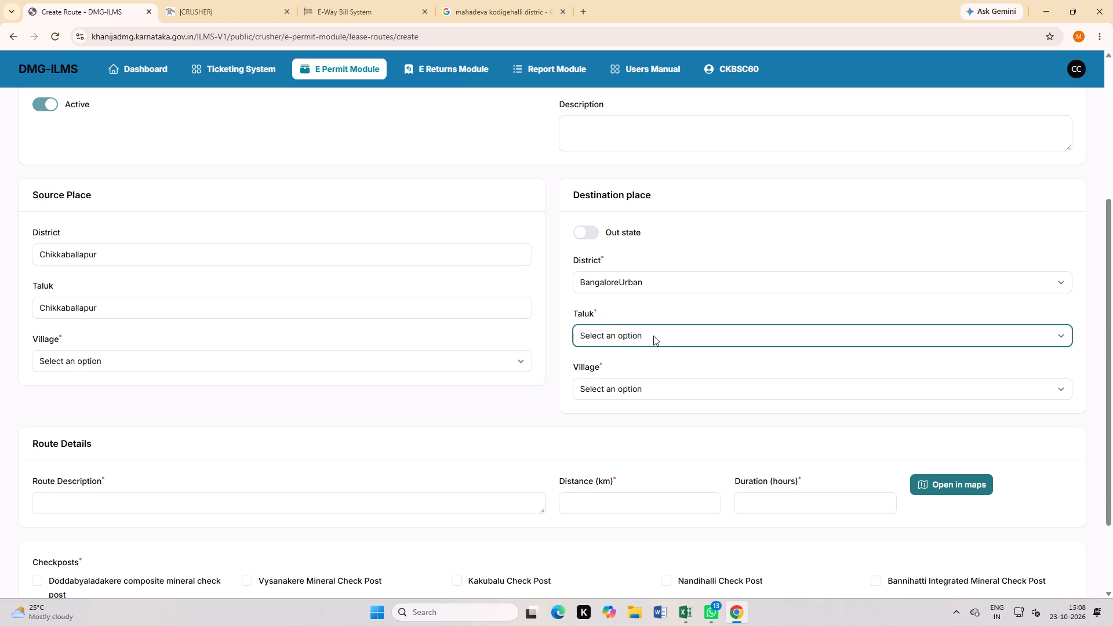
triple_click(653, 336)
double_click(653, 336)
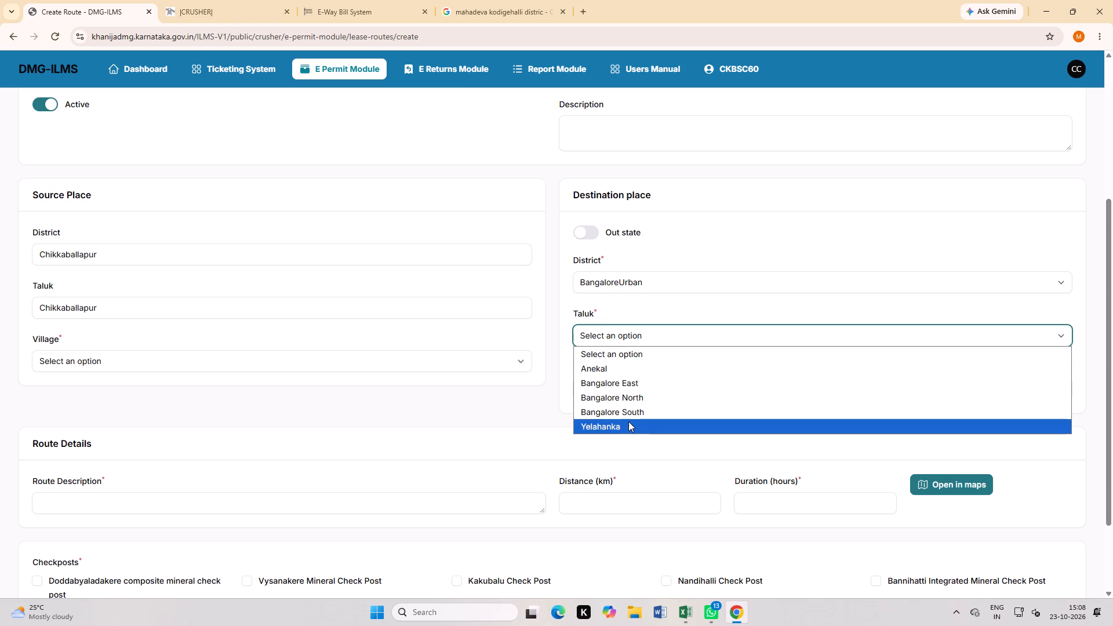
click(628, 421)
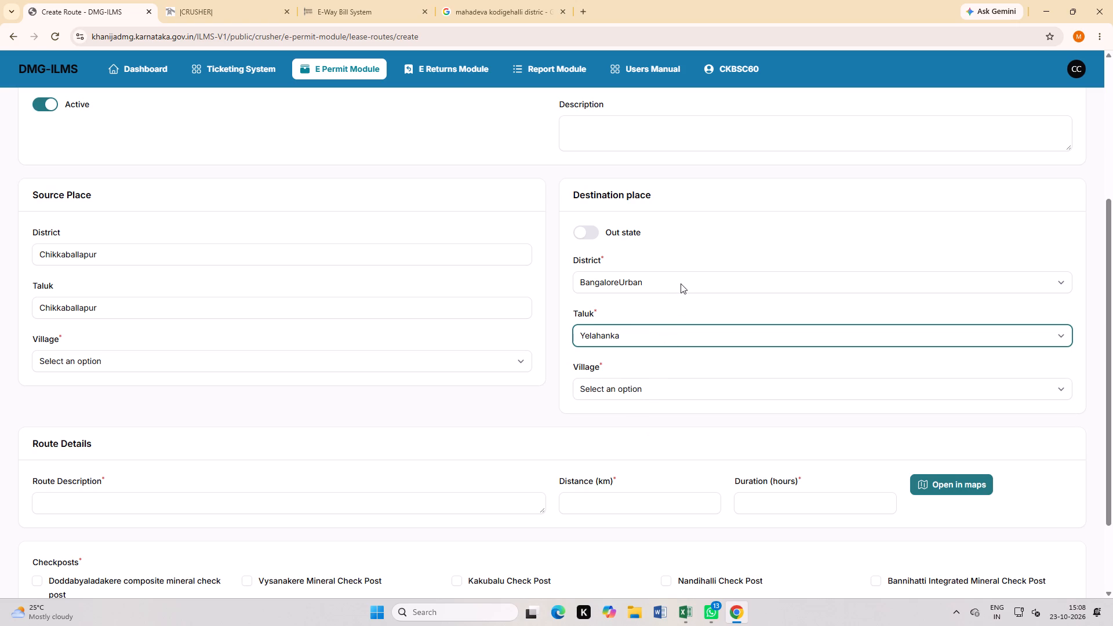
click(659, 316)
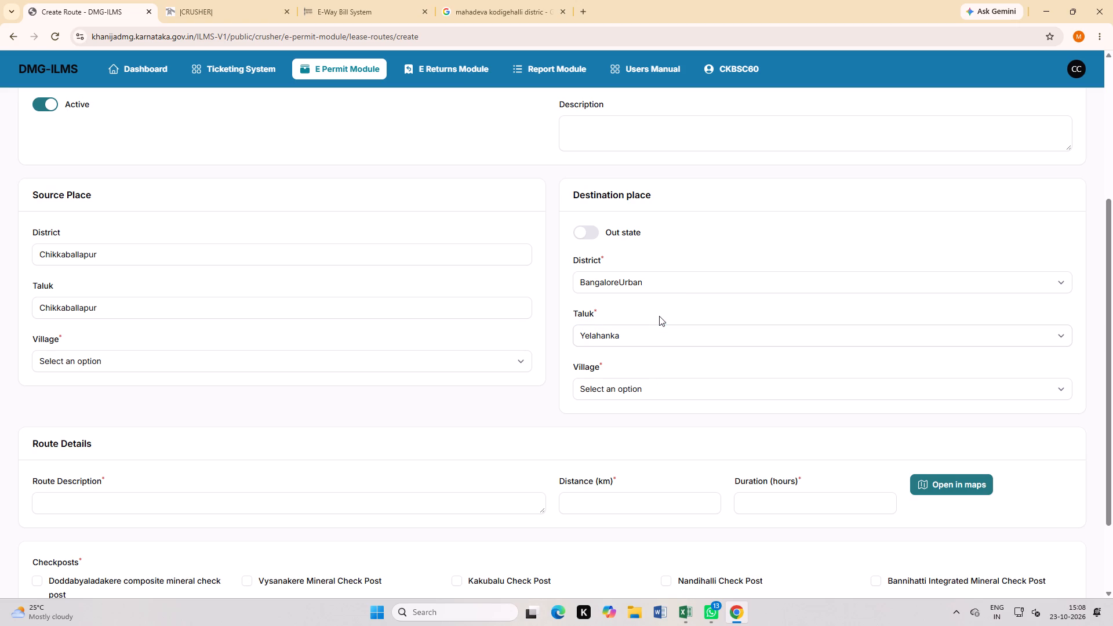
Open the destination village choices for the Yelahanka taluk.
click(641, 396)
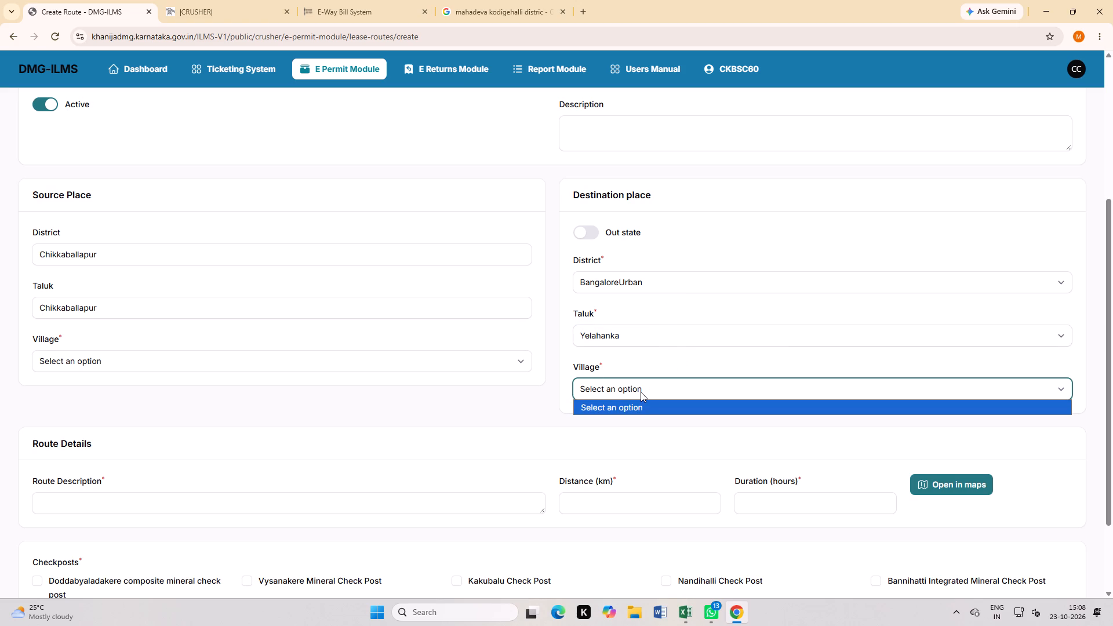
triple_click(641, 392)
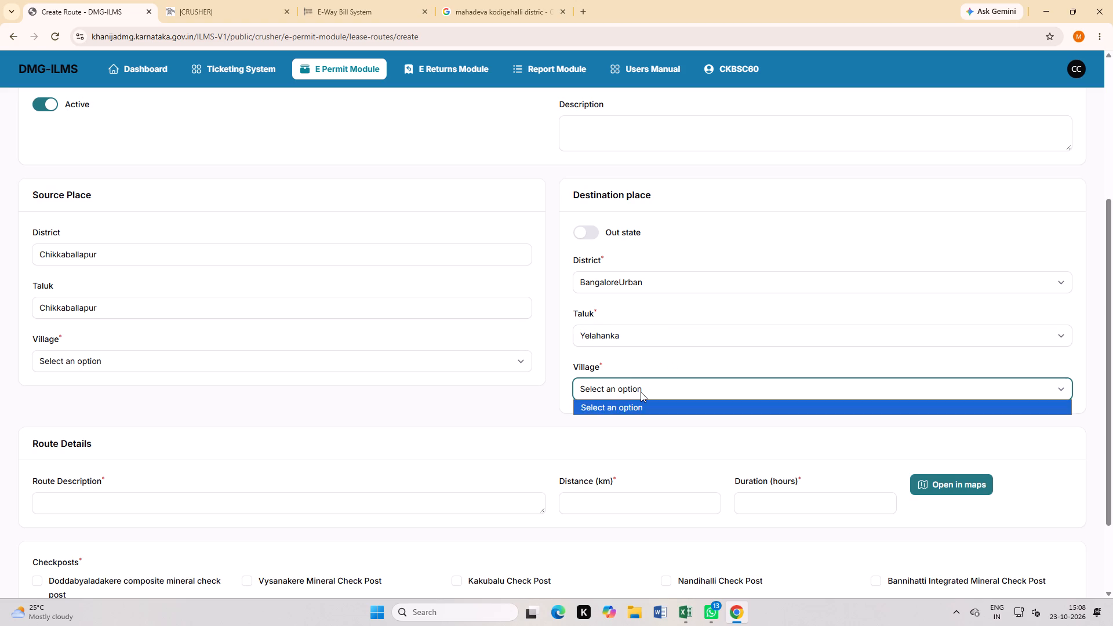
triple_click(641, 392)
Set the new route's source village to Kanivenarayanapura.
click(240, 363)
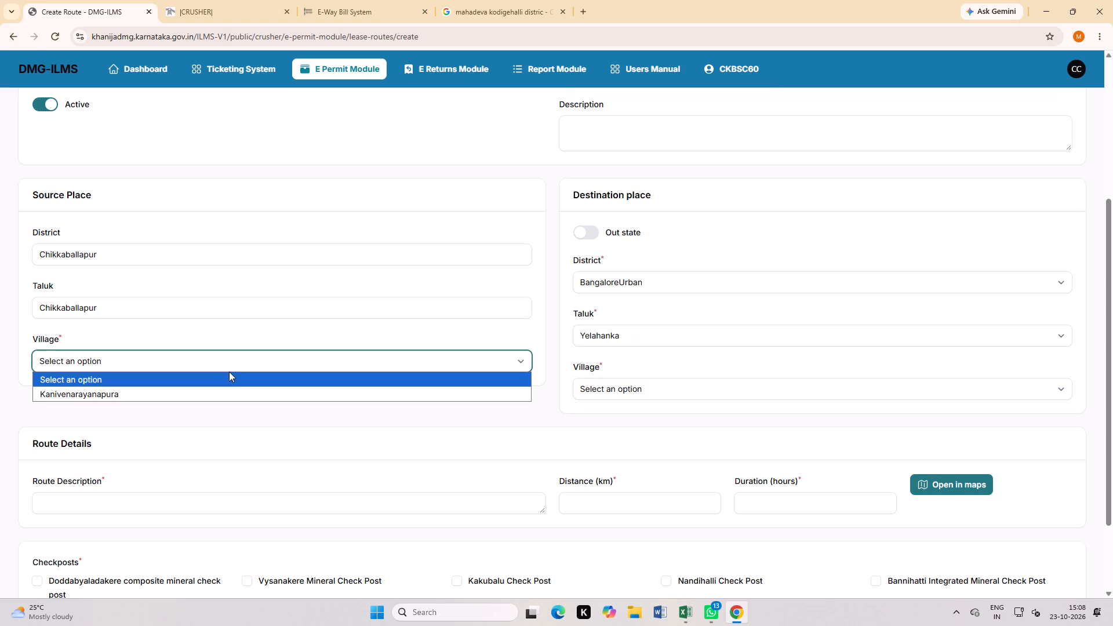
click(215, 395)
Look through the destination village choices for the Yelahanka taluk.
click(626, 381)
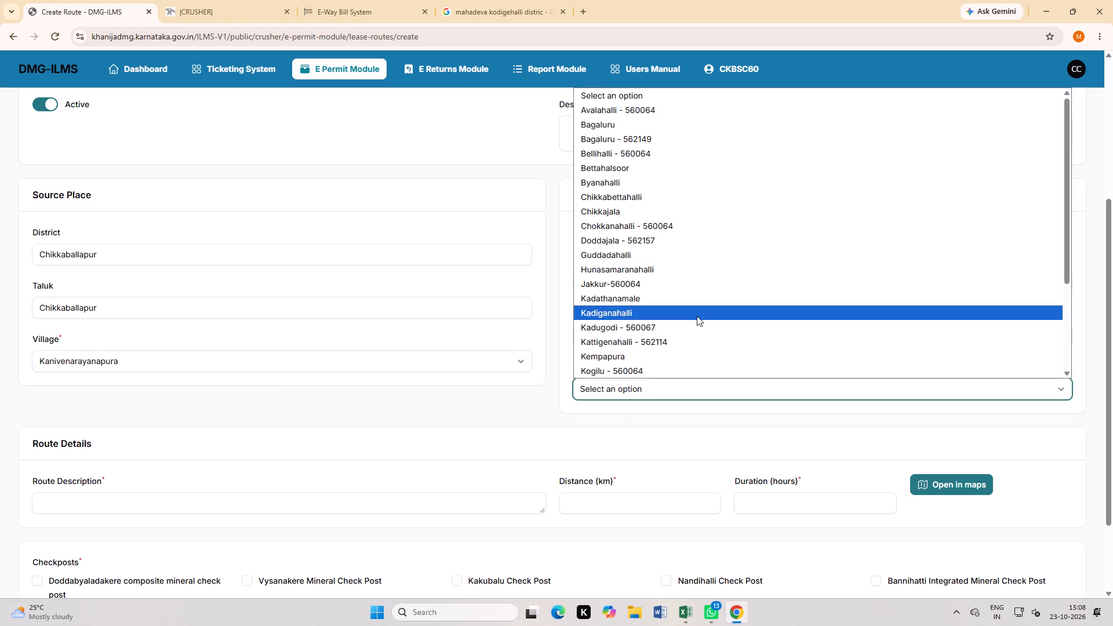
scroll(680, 281, down, 1)
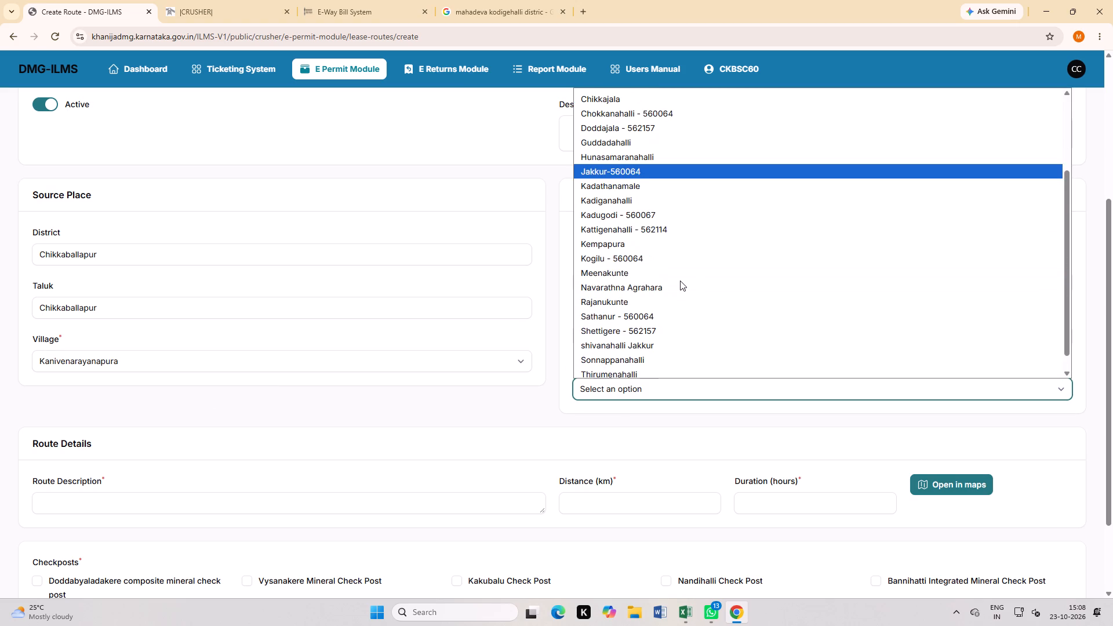
click(663, 420)
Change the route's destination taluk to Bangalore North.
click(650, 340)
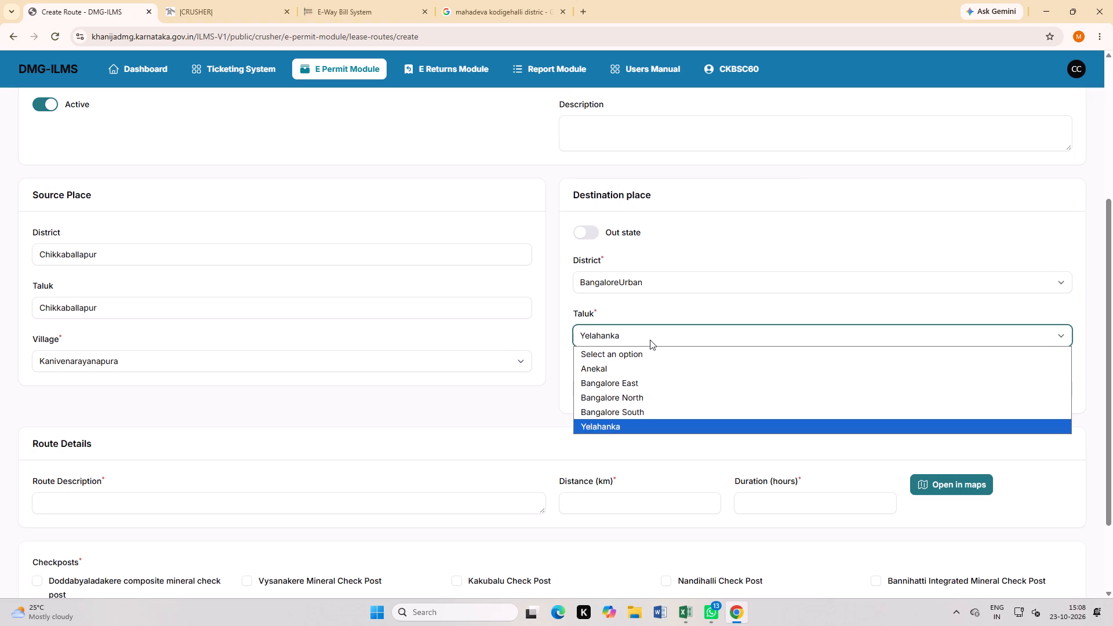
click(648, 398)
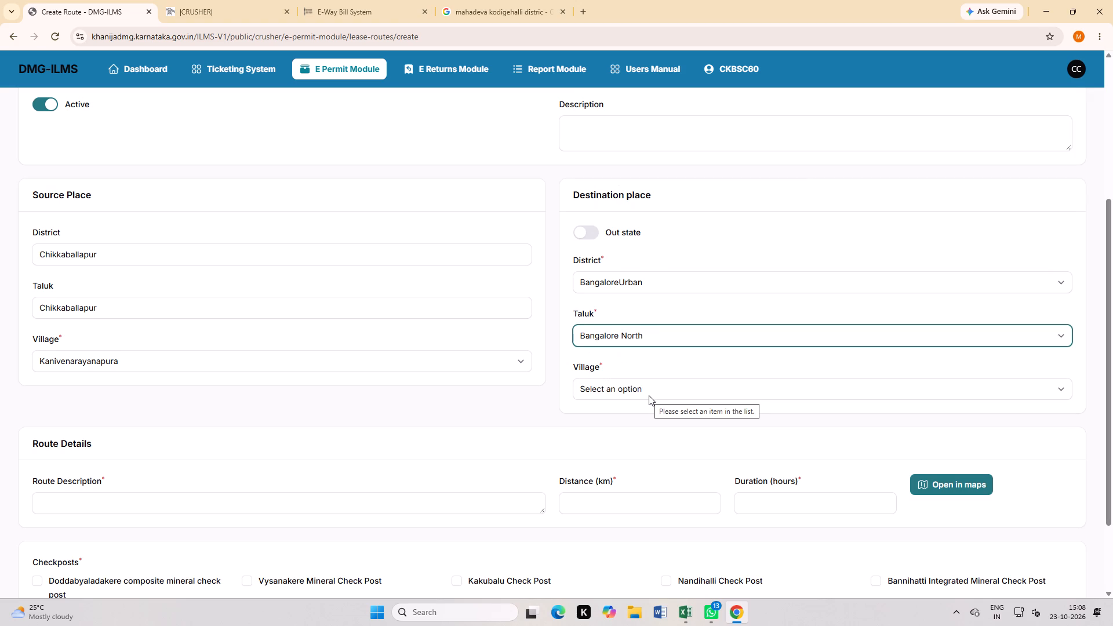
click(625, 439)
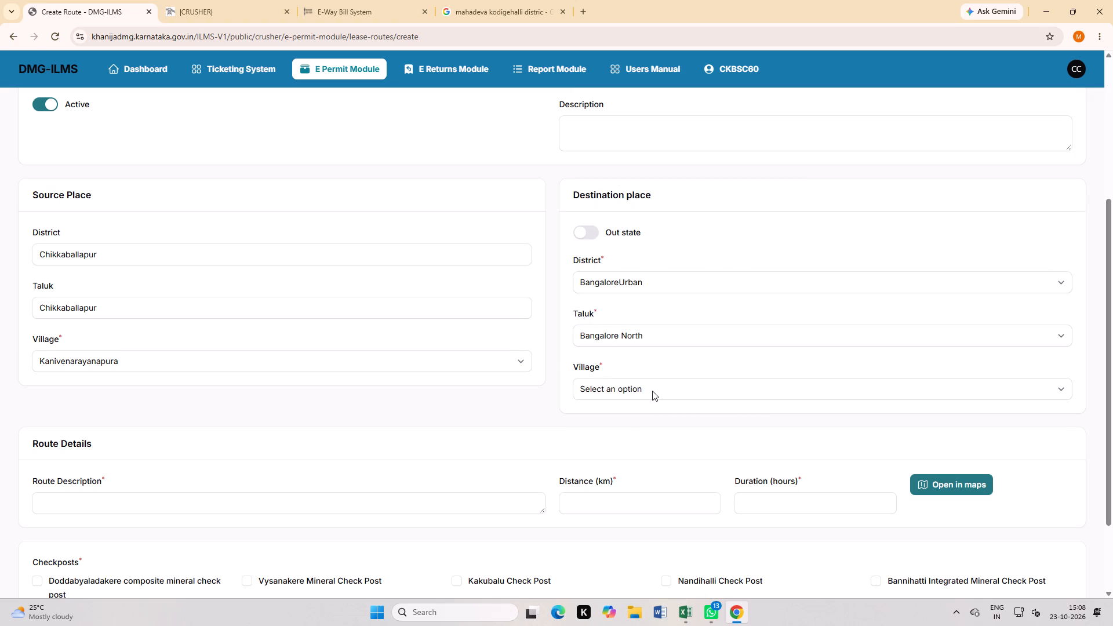
Look through the destination village choices for the Bangalore North taluk.
click(652, 391)
scroll(660, 353, down, 1)
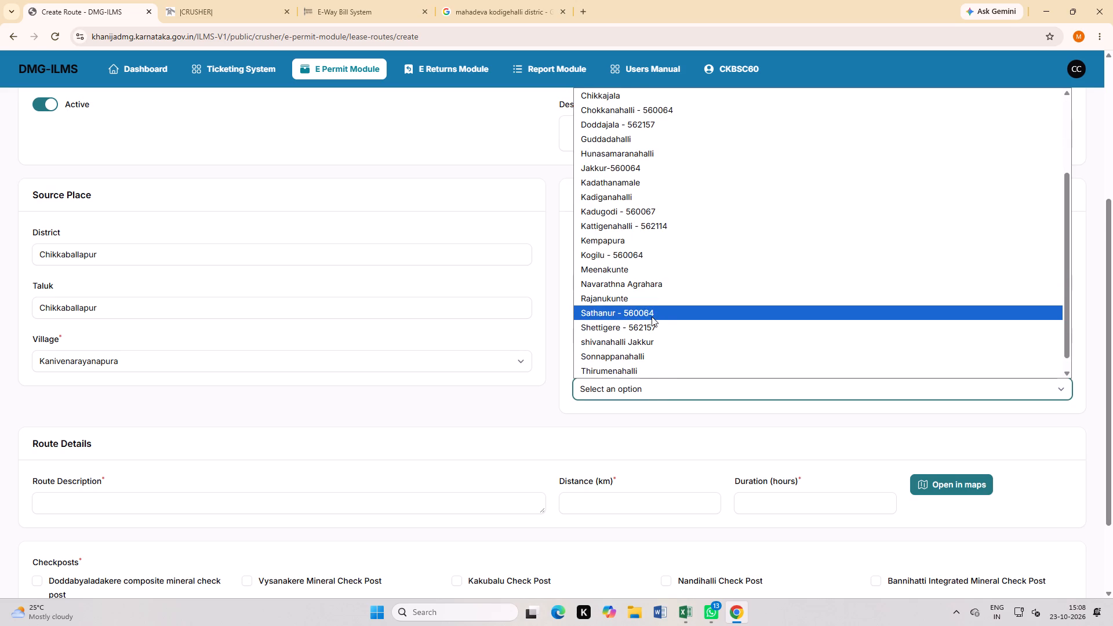
scroll(652, 316, down, 6)
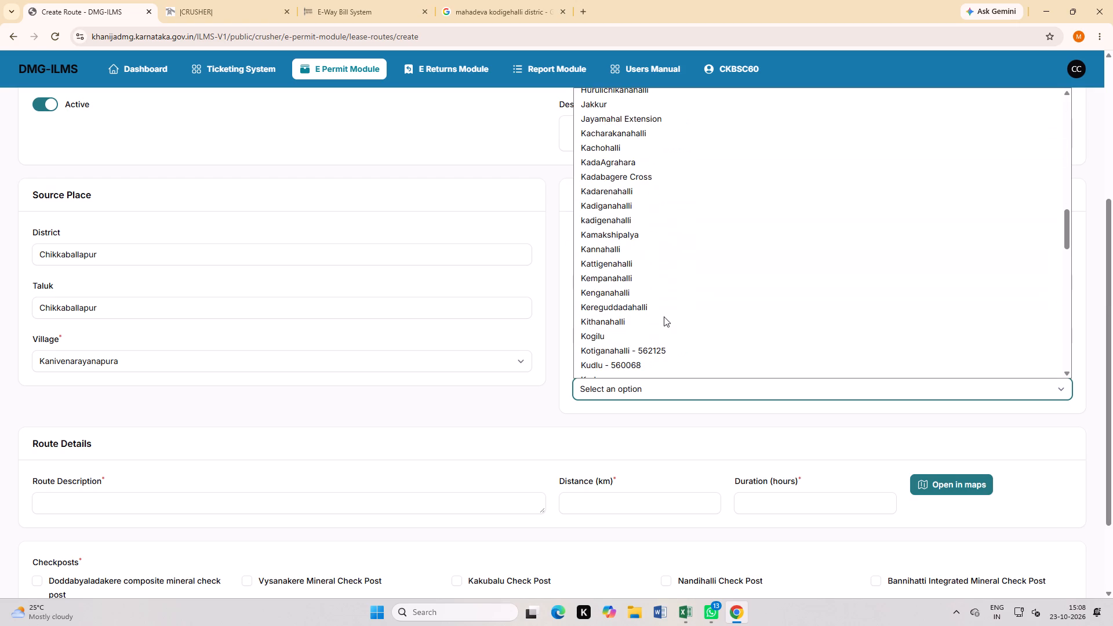
scroll(664, 316, down, 1)
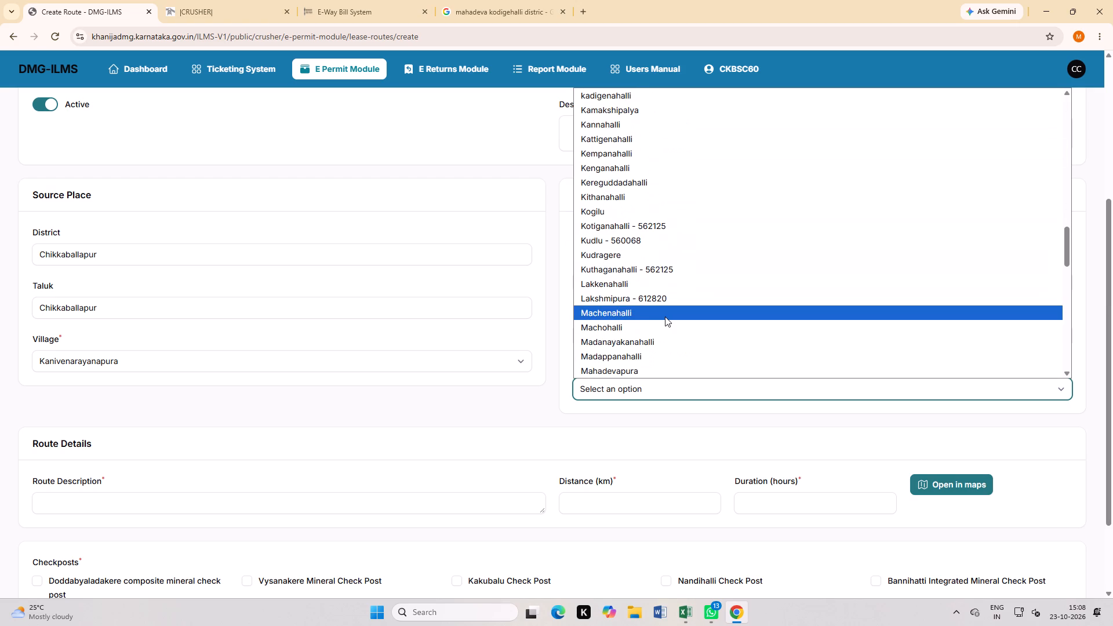
scroll(665, 318, down, 1)
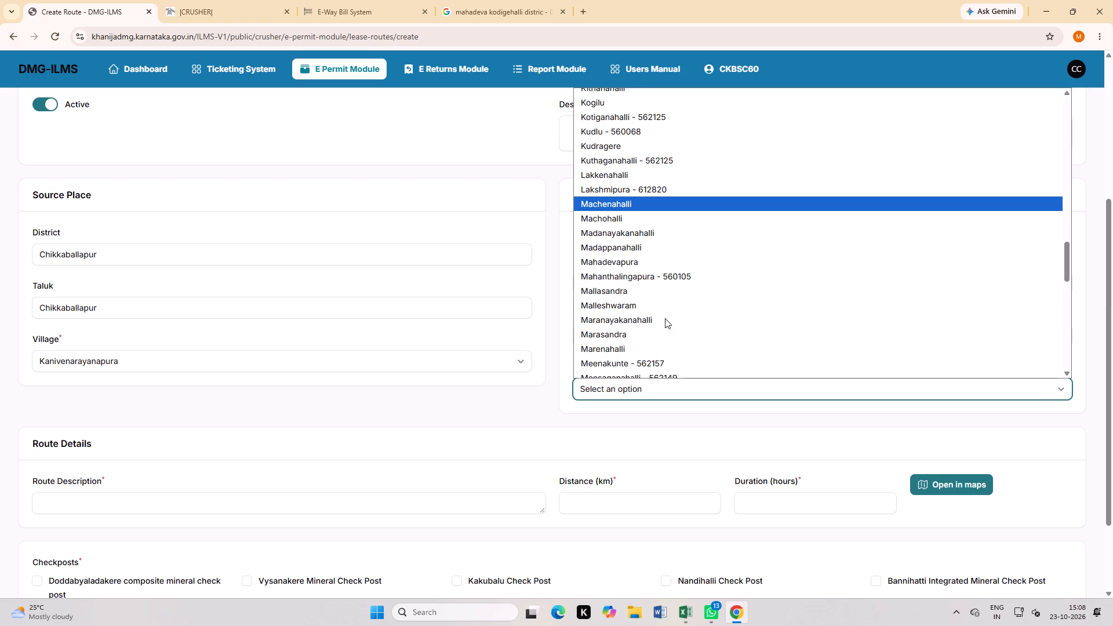
scroll(664, 318, down, 1)
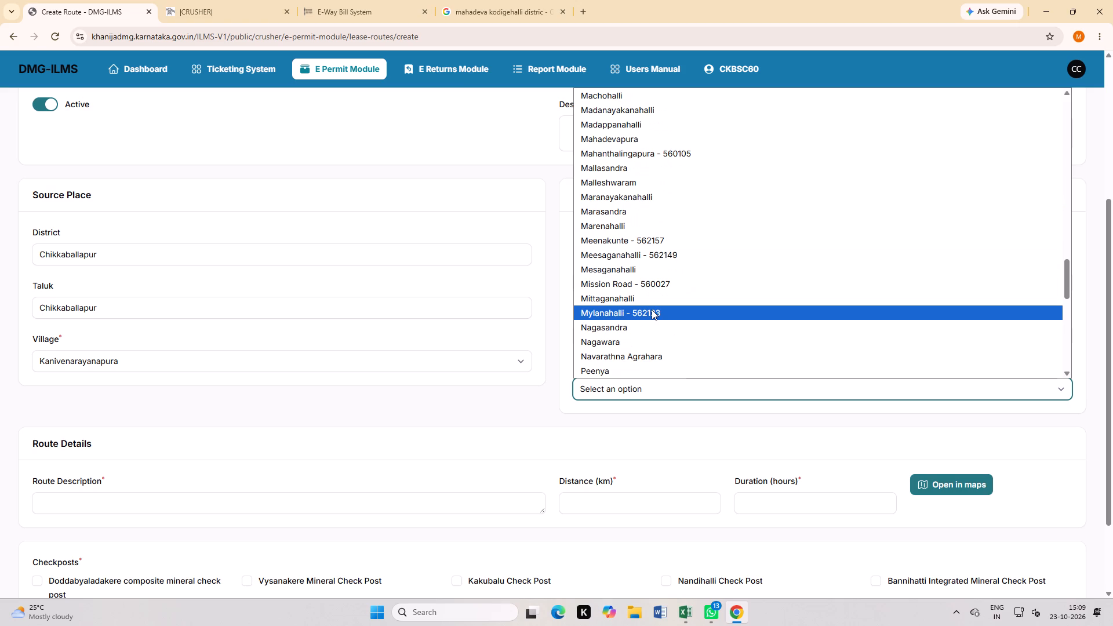
click(633, 440)
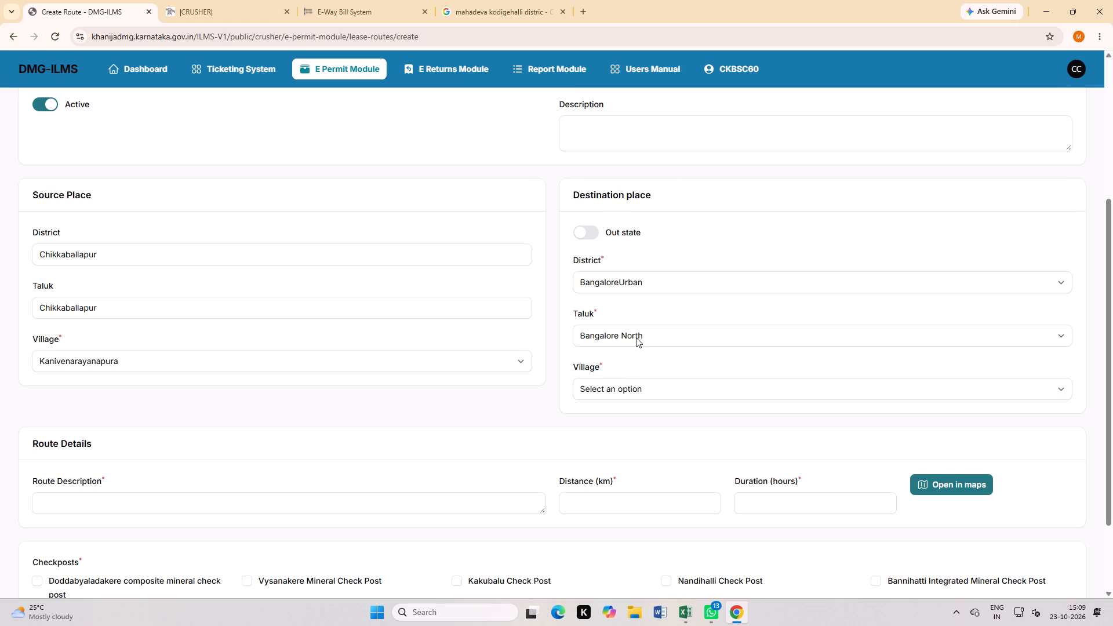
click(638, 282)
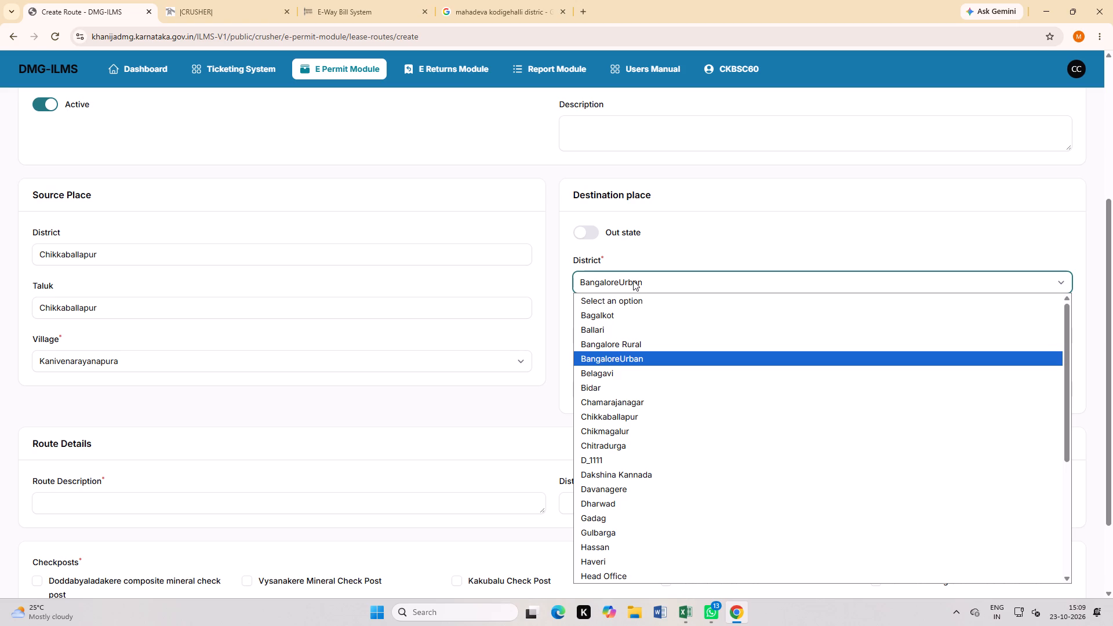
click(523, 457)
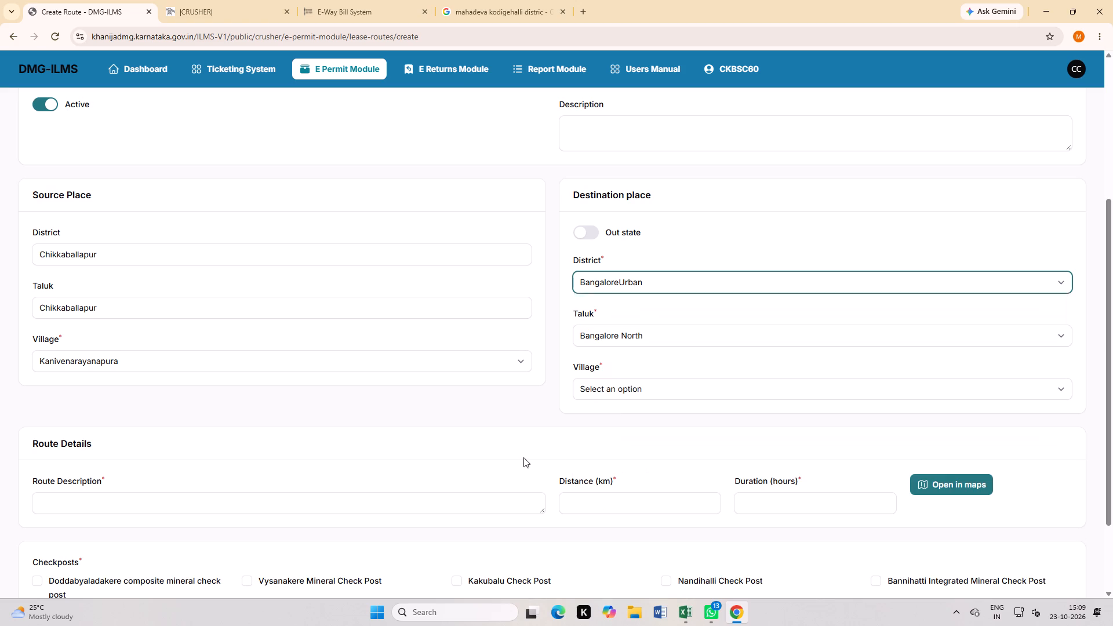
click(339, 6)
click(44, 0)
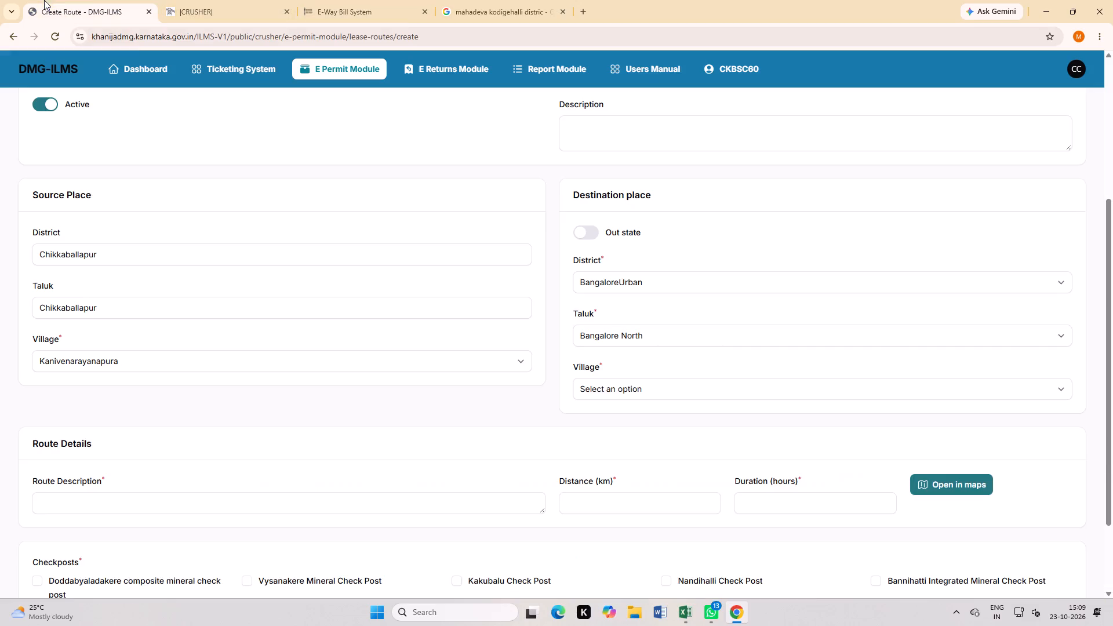
Leave the unsaved route and start a new Mineral Dispatch Permit (MDP) from the E Permit Module.
scroll(554, 244, up, 4)
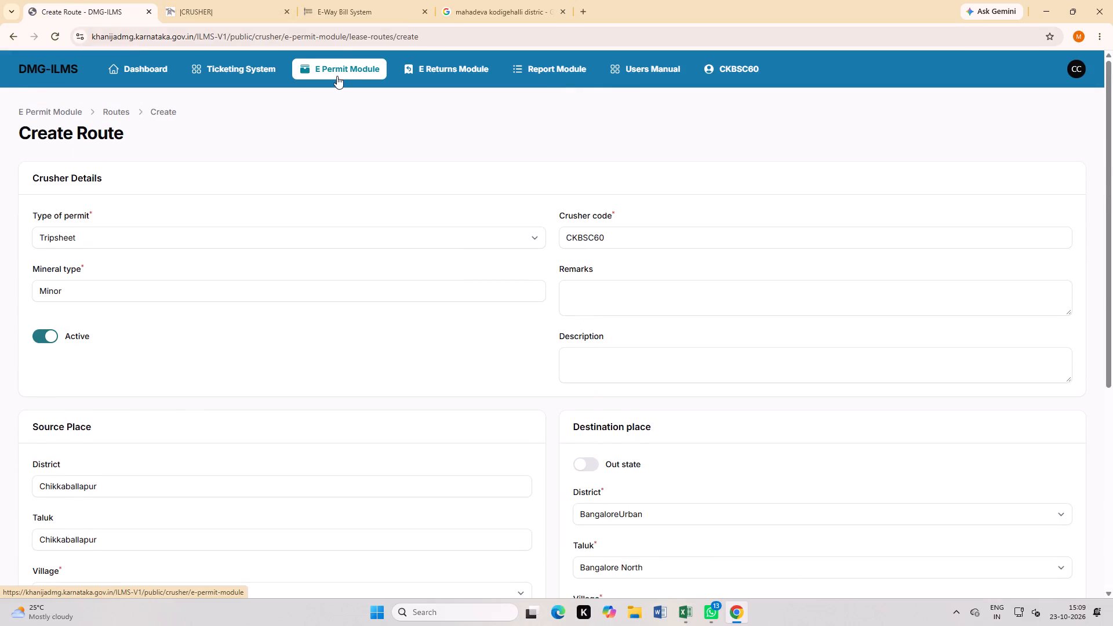
click(337, 76)
scroll(624, 361, down, 1)
scroll(75, 369, down, 6)
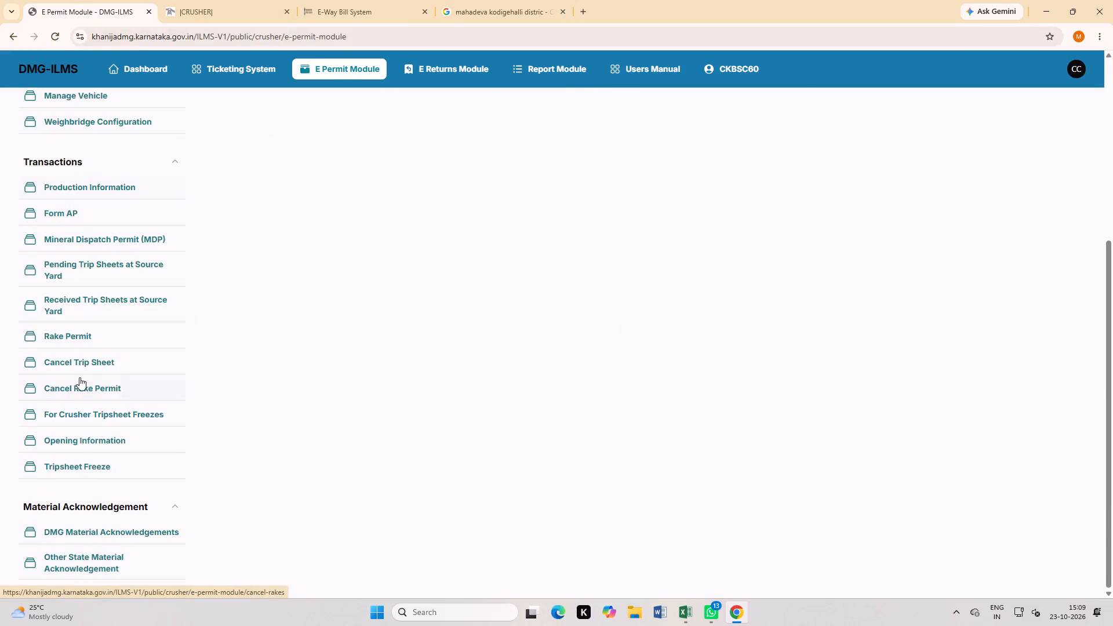
scroll(90, 312, up, 1)
click(81, 287)
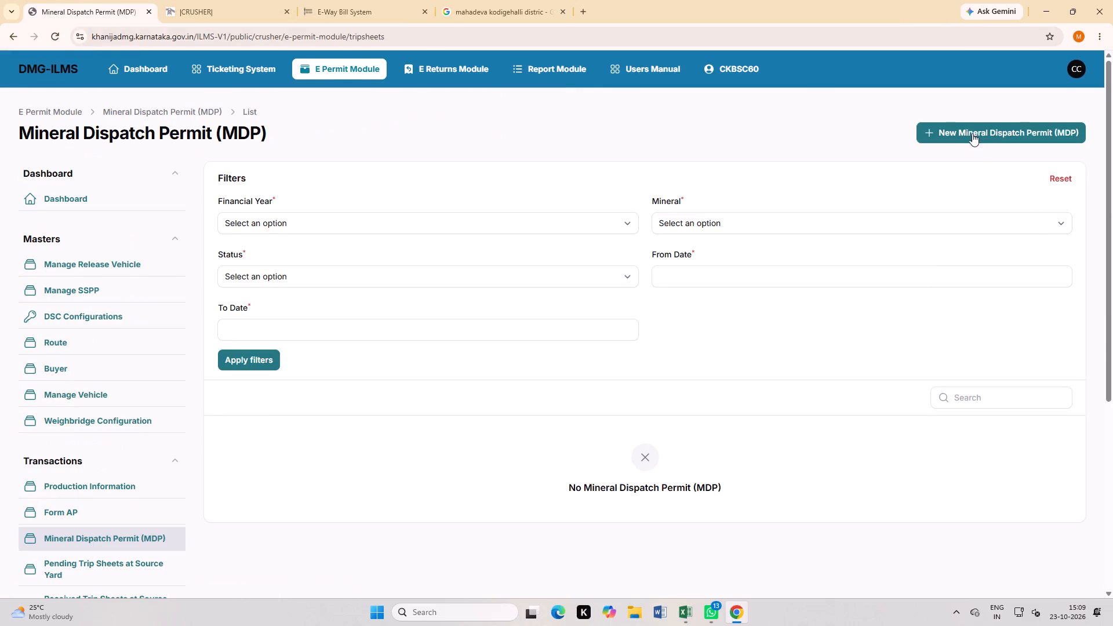
click(972, 132)
Set the permit's mobile model to SSPP MDP, enter the driver's mobile number and set the driver name to DRIVER.
scroll(809, 329, down, 1)
click(196, 259)
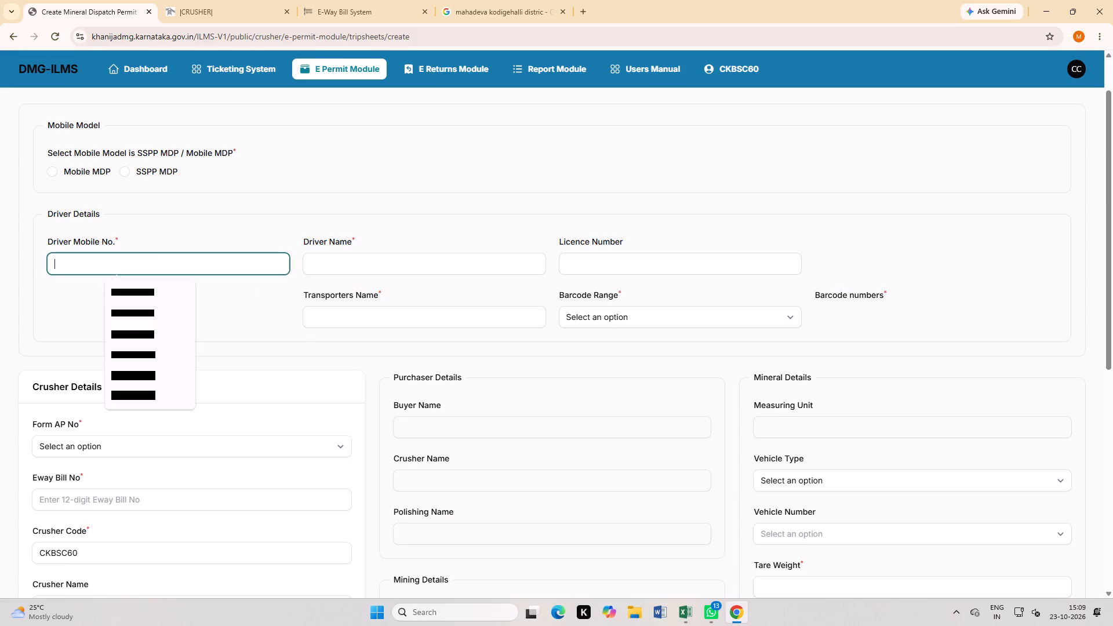
click(141, 166)
click(186, 272)
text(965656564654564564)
click(362, 270)
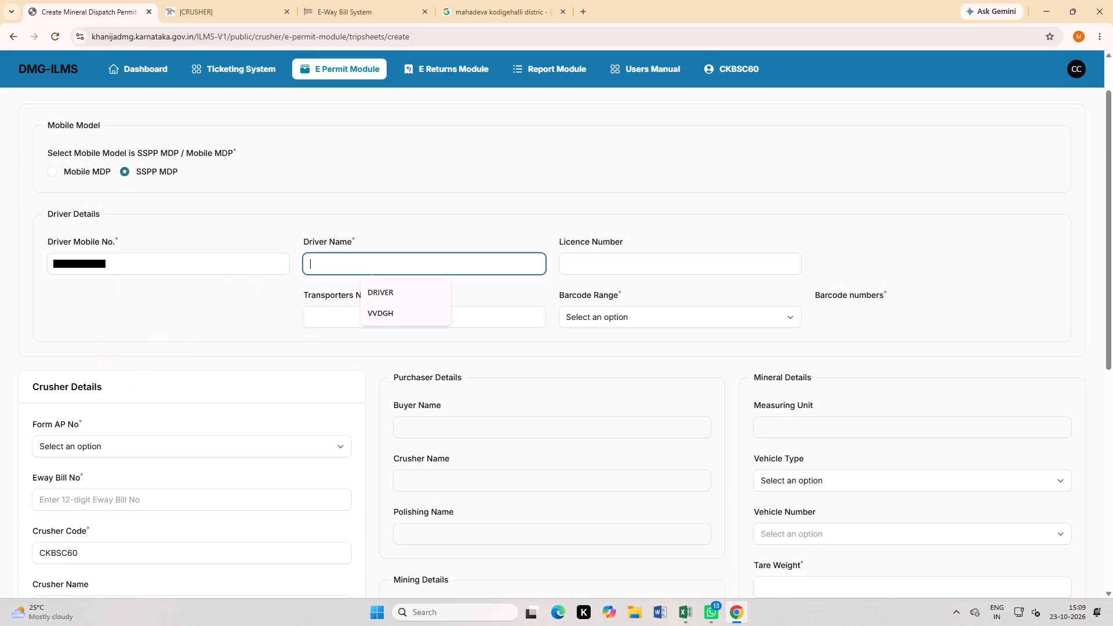
click(374, 292)
click(690, 326)
scroll(644, 299, down, 12)
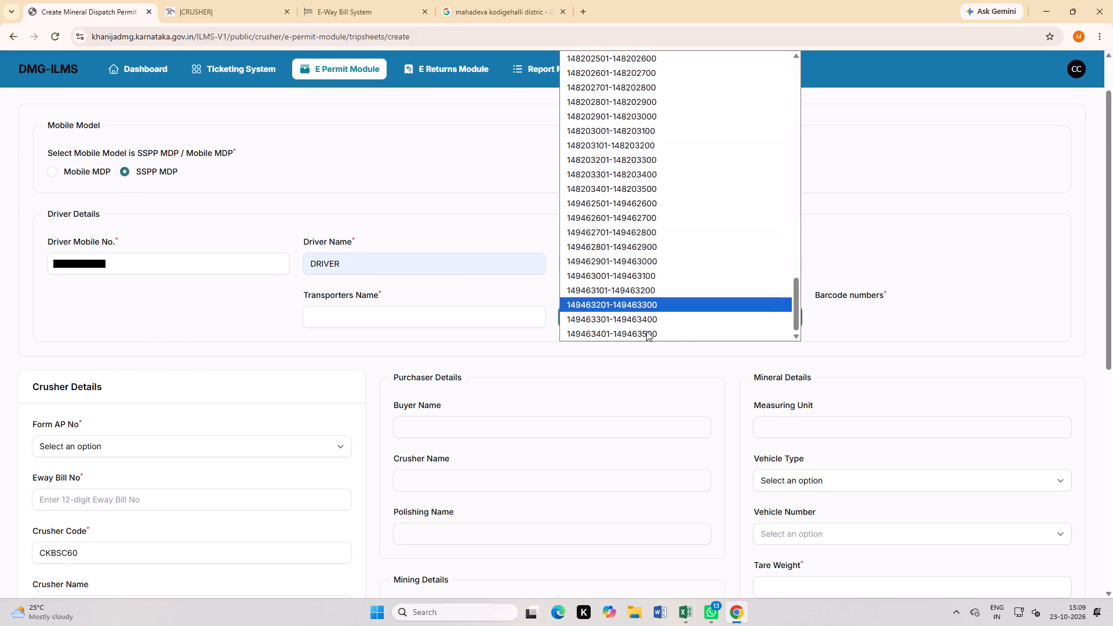
scroll(646, 326, down, 5)
click(646, 321)
scroll(879, 328, down, 2)
click(880, 301)
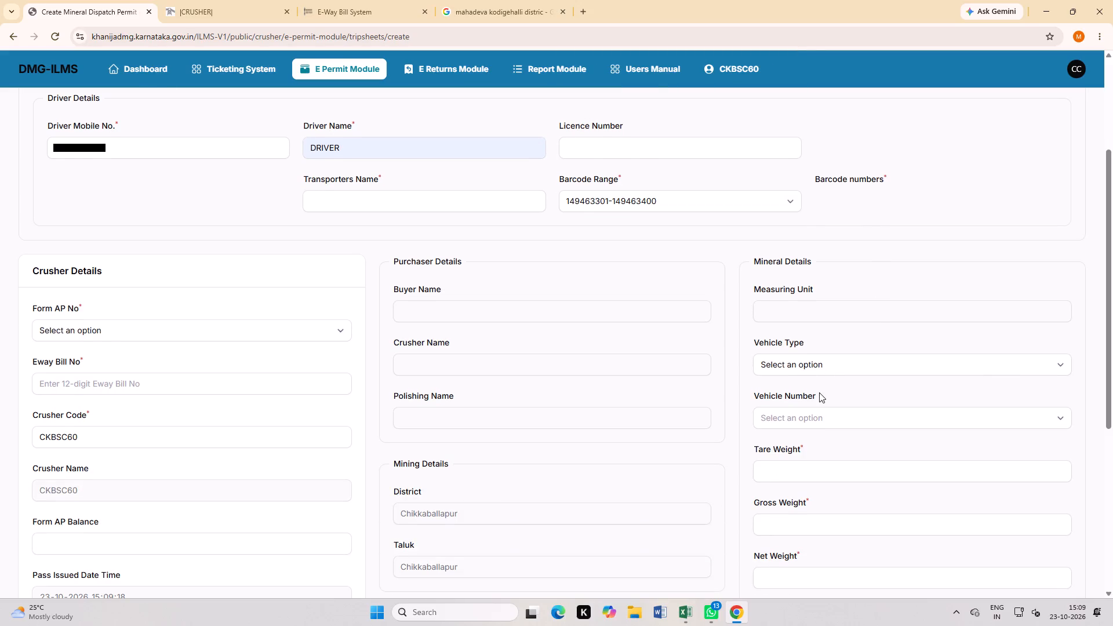
click(805, 371)
click(783, 456)
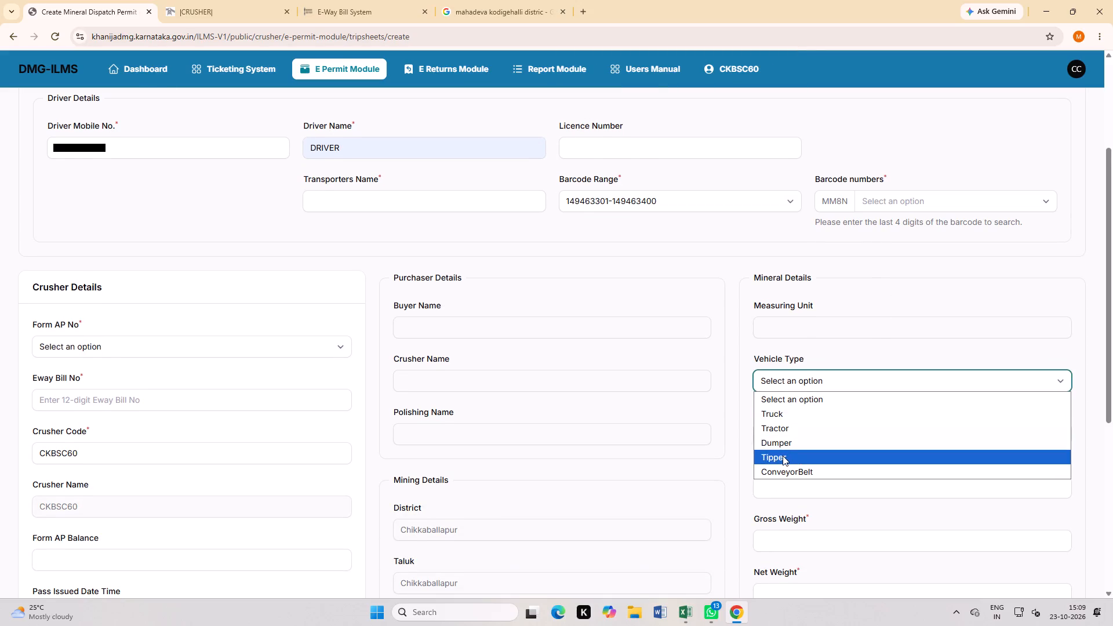
click(803, 434)
text(511)
key(0)
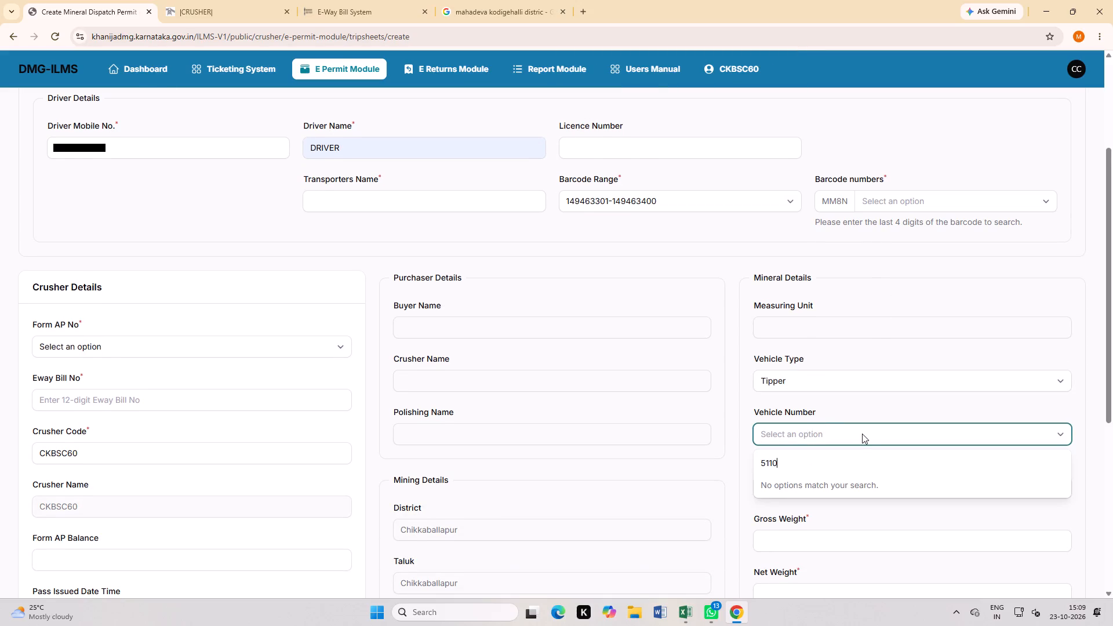
double_click(856, 434)
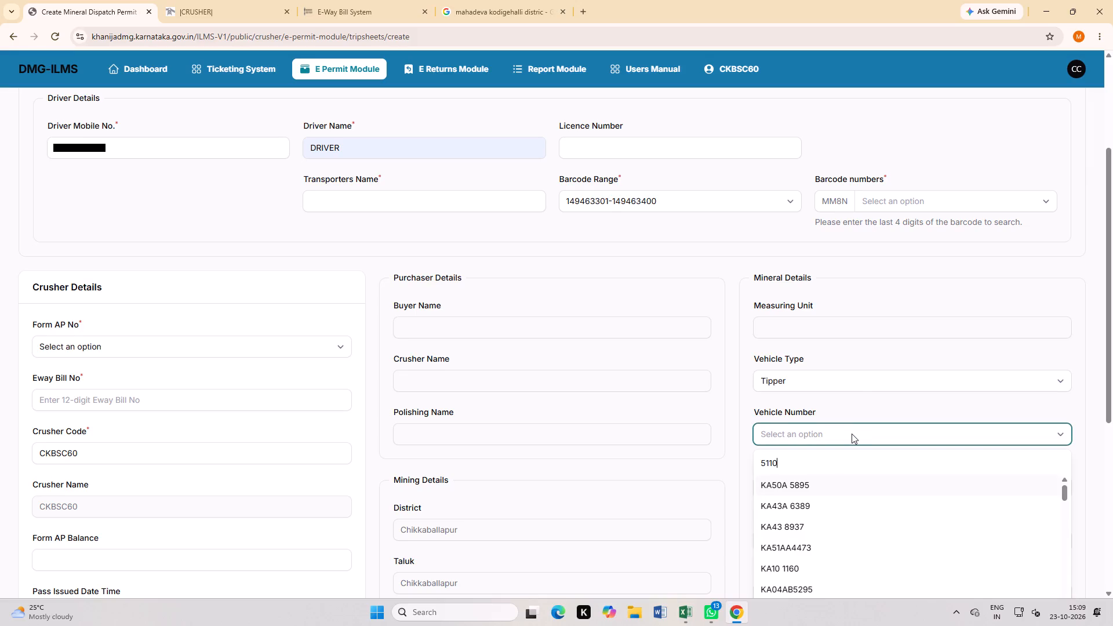
key(BackSpace)
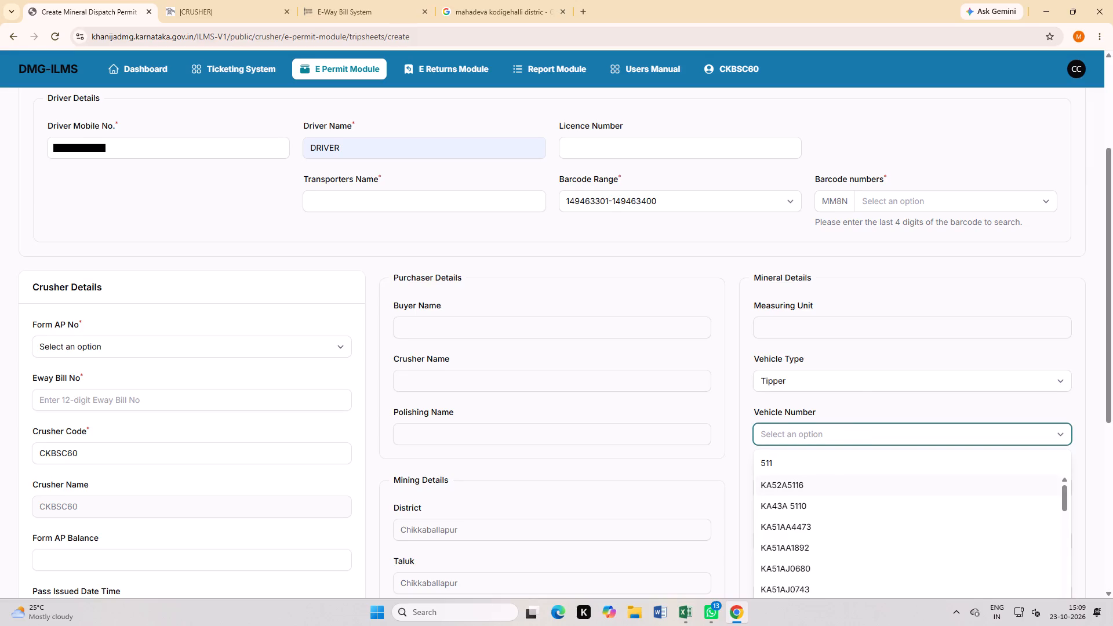
click(816, 500)
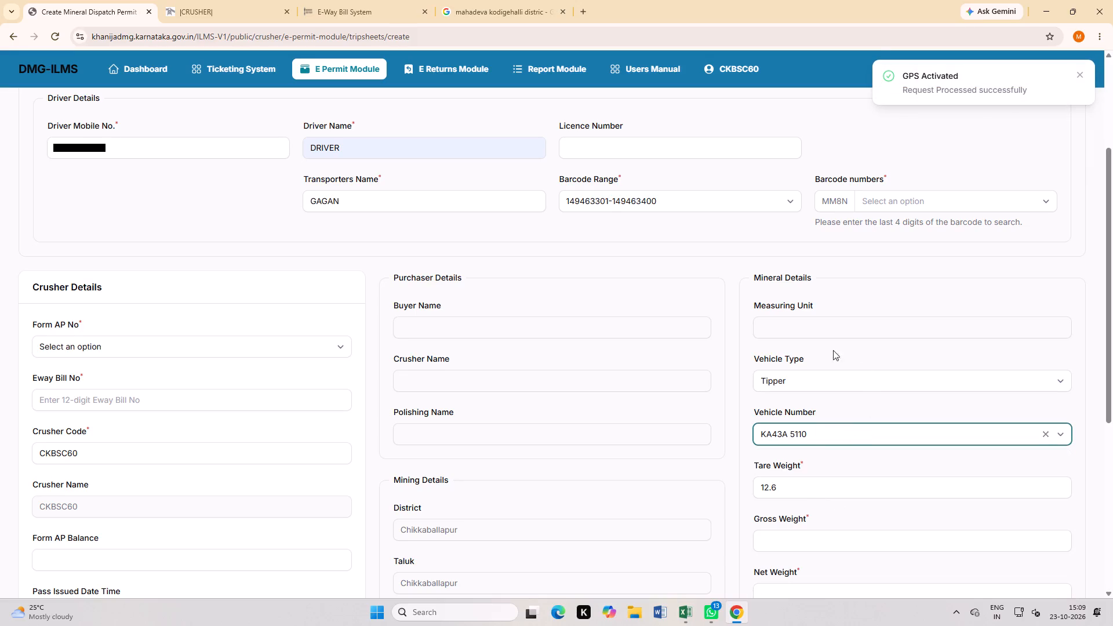
Look up the barcode number by its last four digits, 3362, and select it.
click(873, 205)
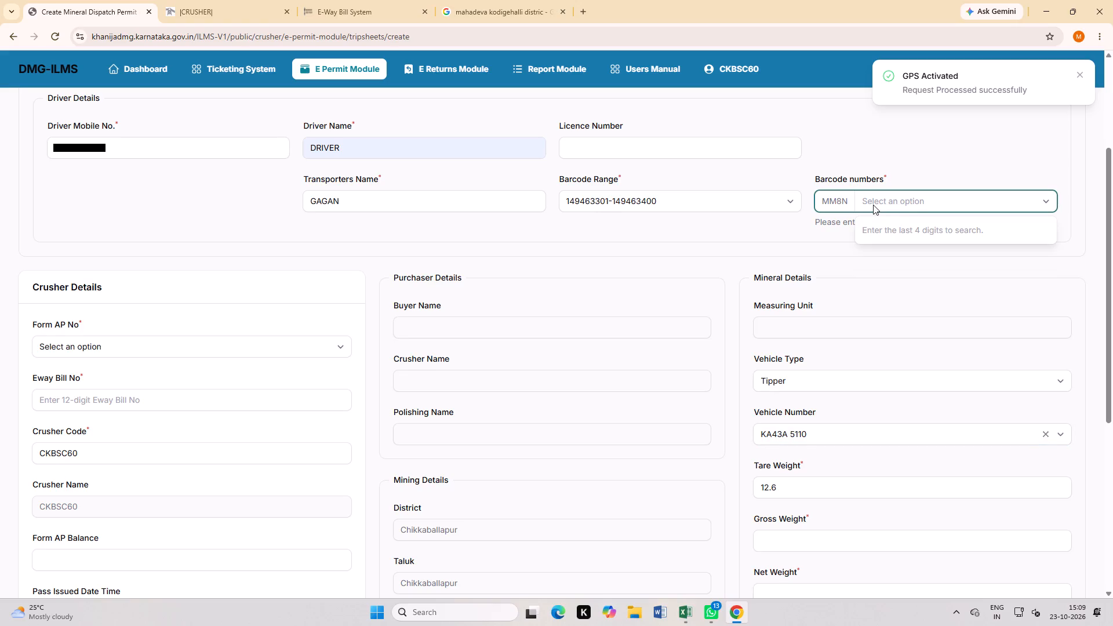
text(3362)
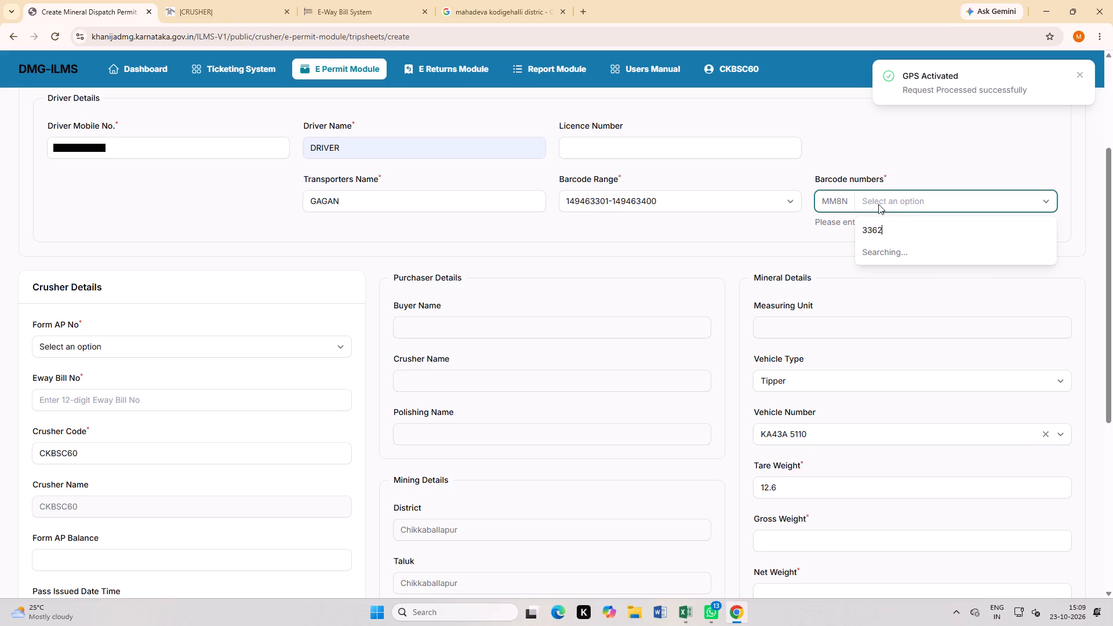
click(889, 252)
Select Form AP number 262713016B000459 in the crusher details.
scroll(784, 373, down, 2)
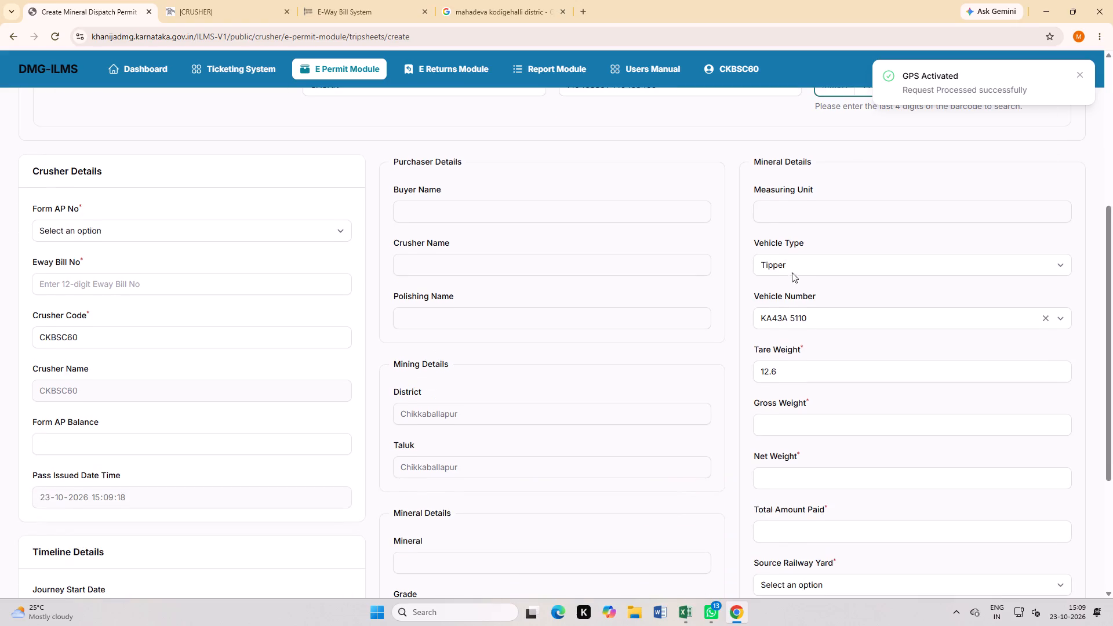
click(169, 221)
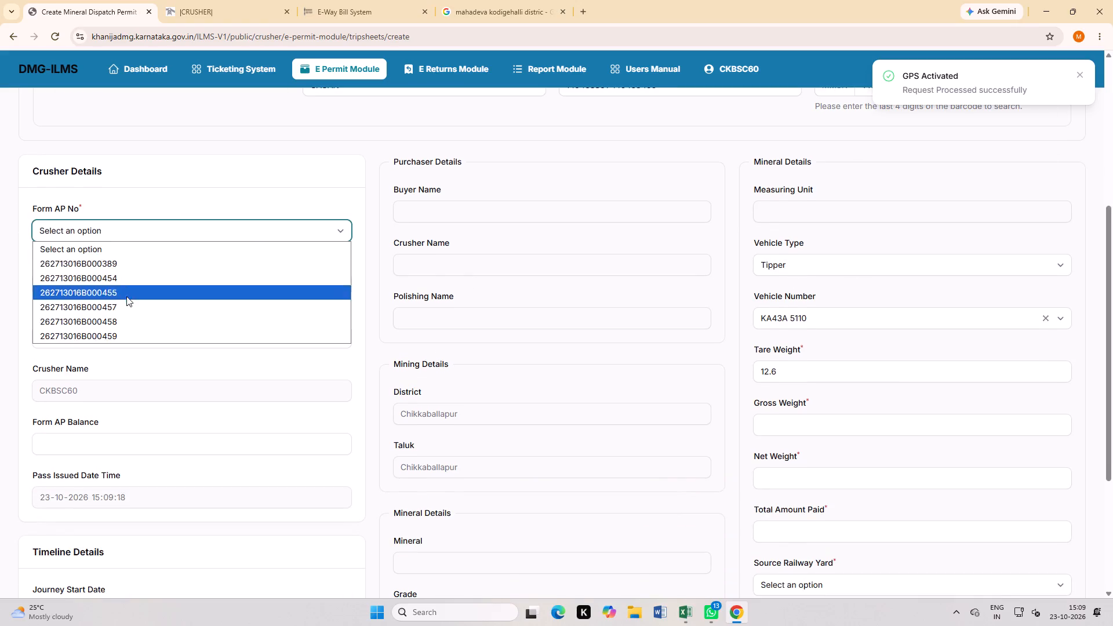
click(121, 338)
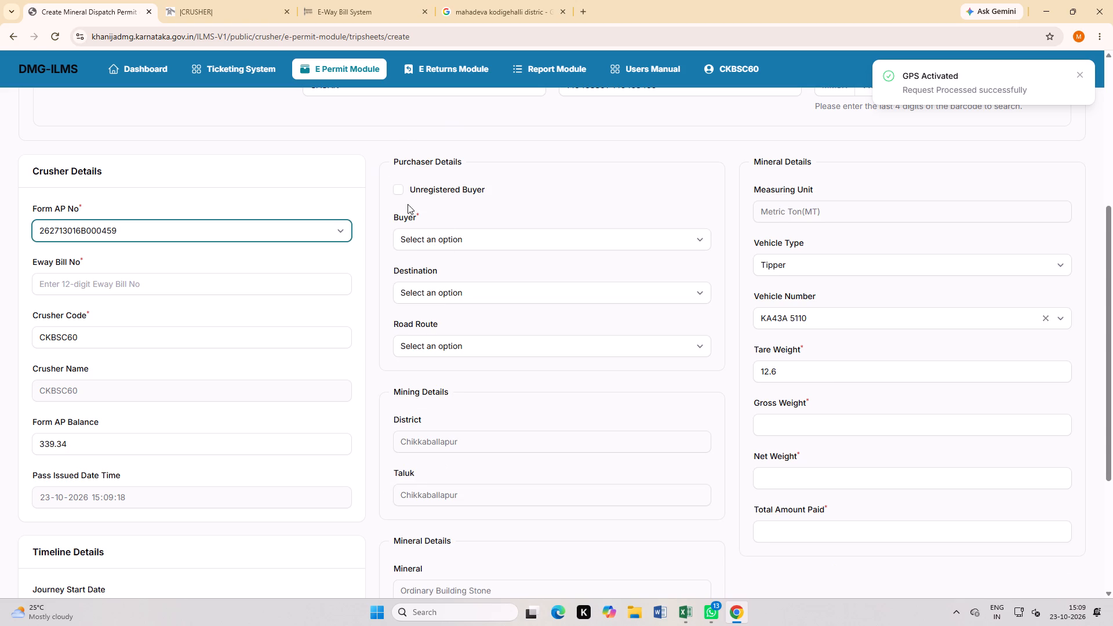
Mark the purchaser as an unregistered buyer named GAGAN ENTERPRISES and fill the buyer mobile number with placeholder zeros.
click(401, 194)
drag(425, 233, 427, 242)
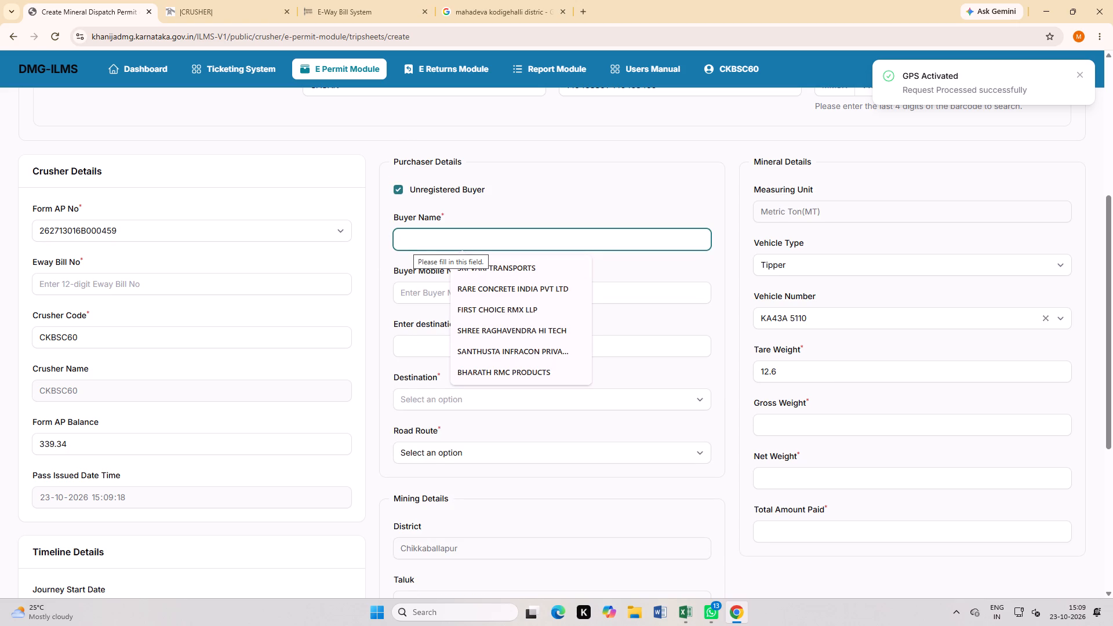
text(gaga)
key(BackSpace)
key(BackSpace)
key(BackSpace)
key(BackSpace)
key(BackSpace)
key(BackSpace)
key(BackSpace)
key(BackSpace)
key(BackSpace)
key(BackSpace)
key(BackSpace)
key(BackSpace)
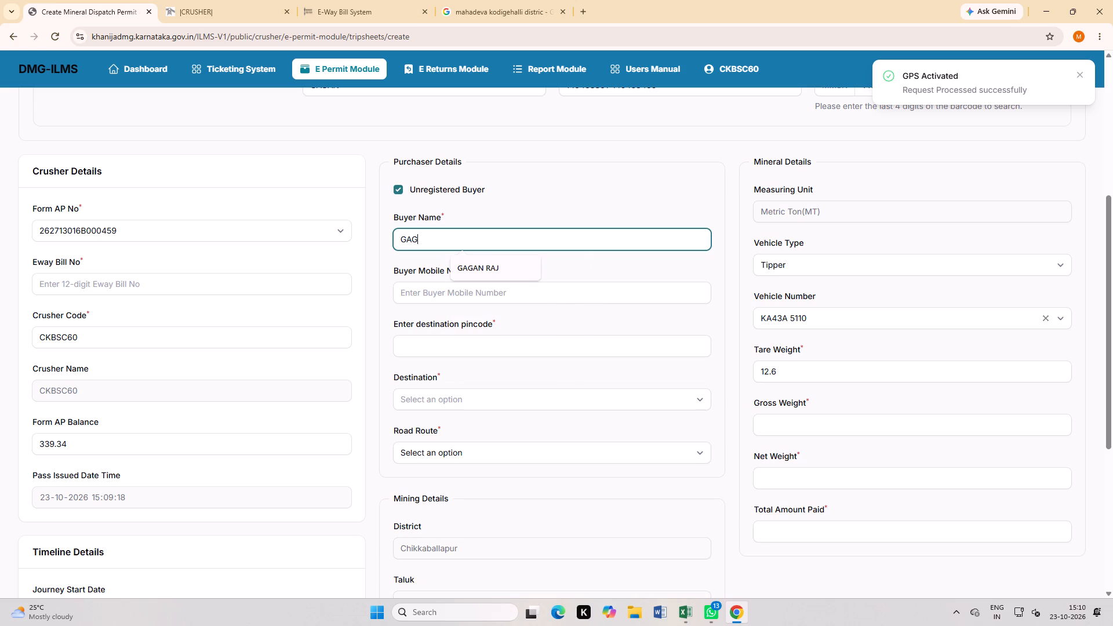
text(N)
key(space)
text(ENTER)
text(PRISES)
click(465, 275)
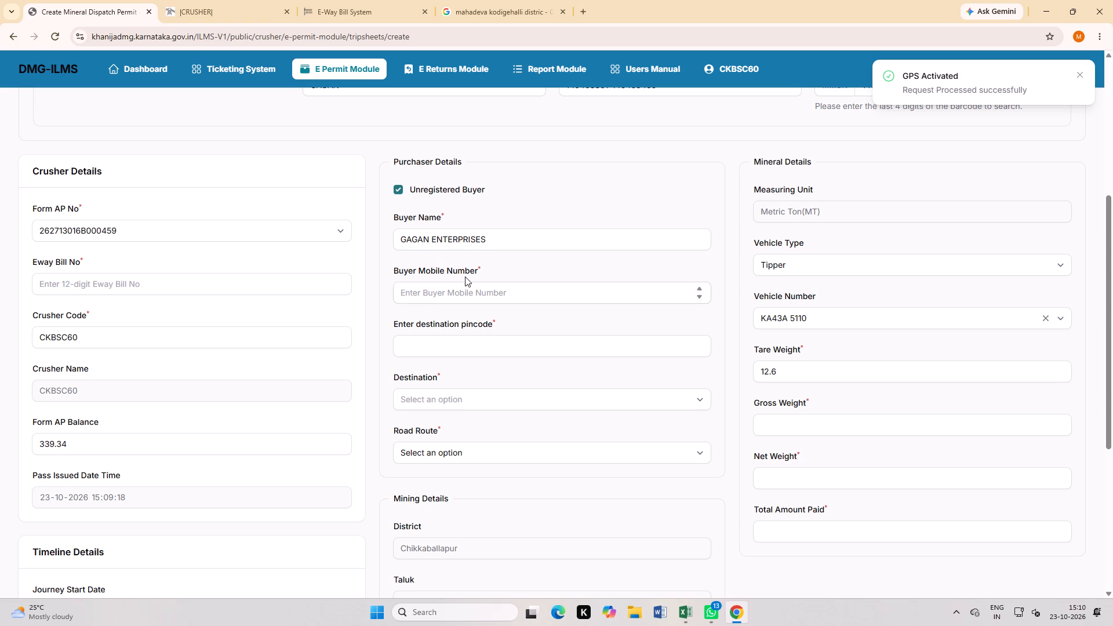
click(492, 293)
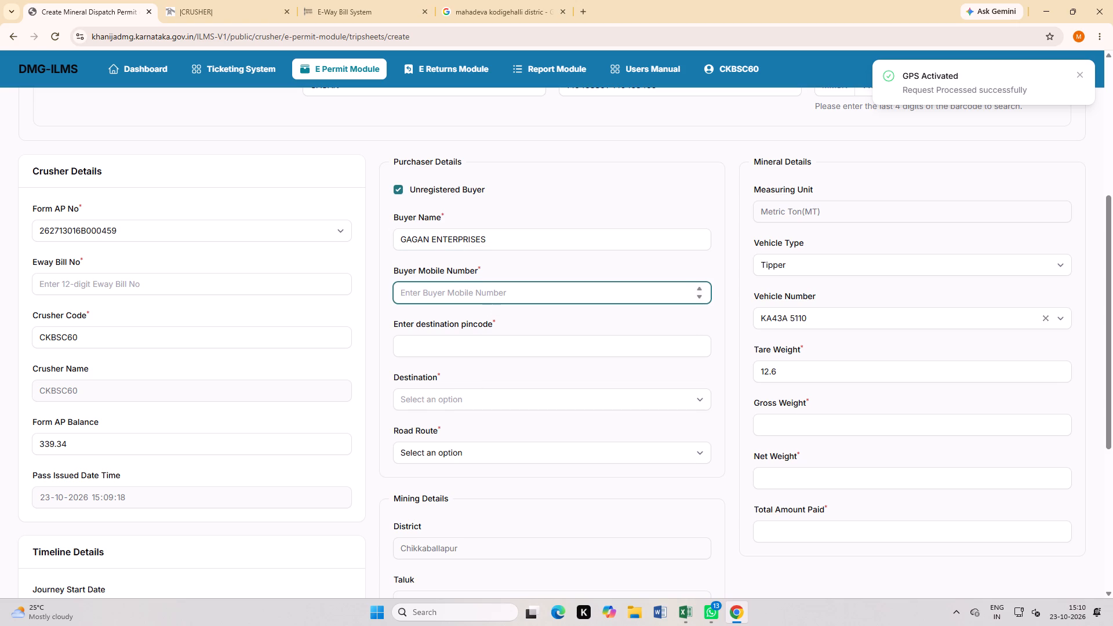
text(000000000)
Enter destination pincode 562149 and choose Bagalur - 562149 as the destination.
click(474, 343)
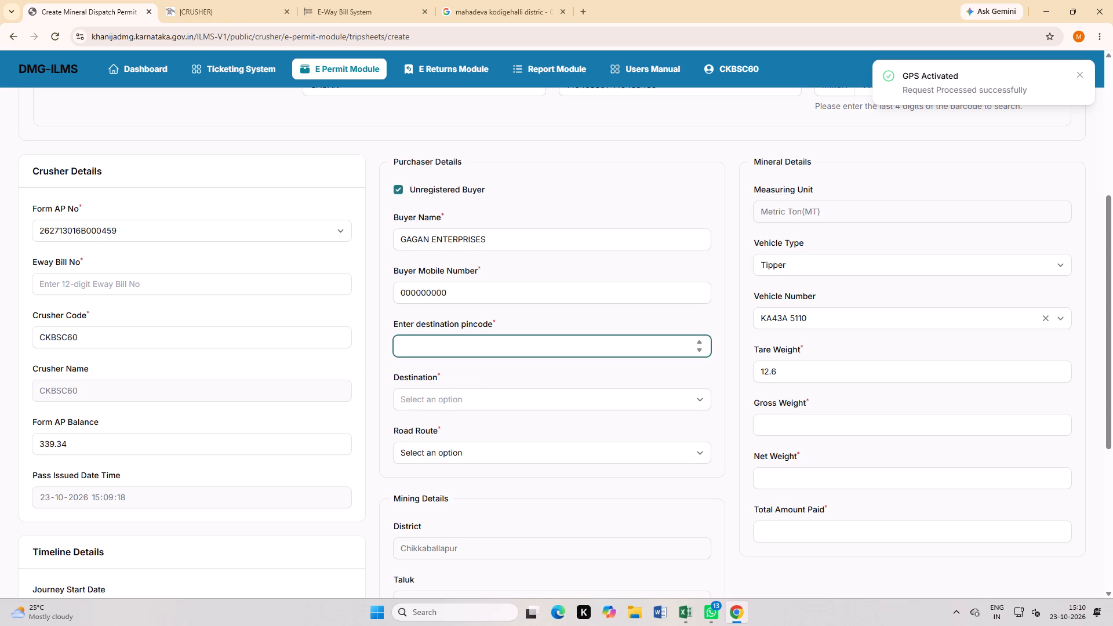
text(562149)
click(501, 374)
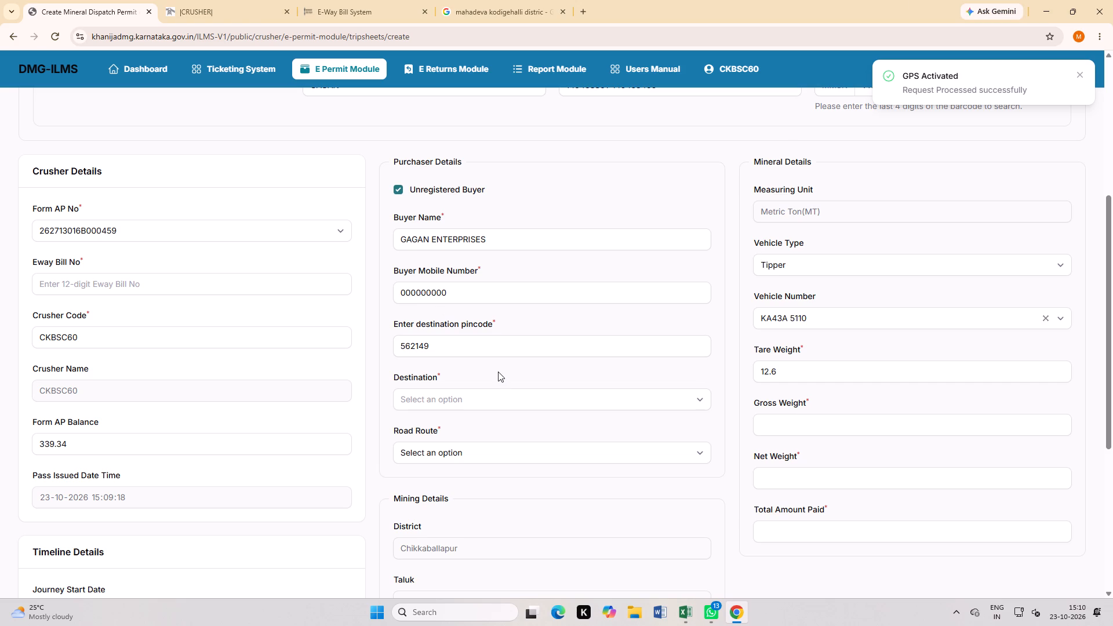
click(486, 399)
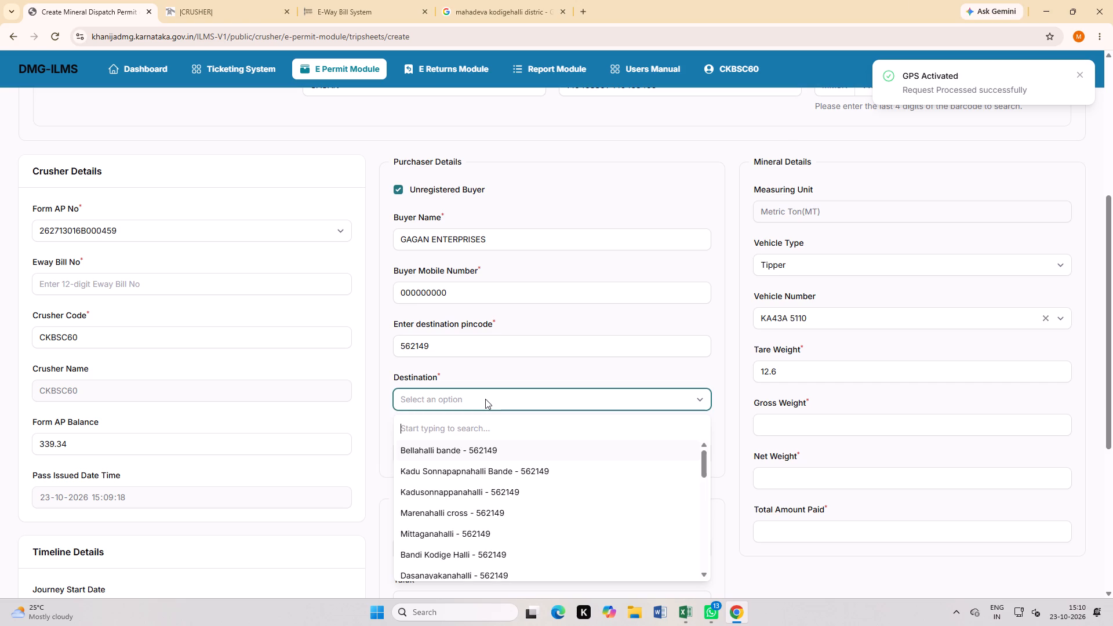
text(BA)
click(459, 476)
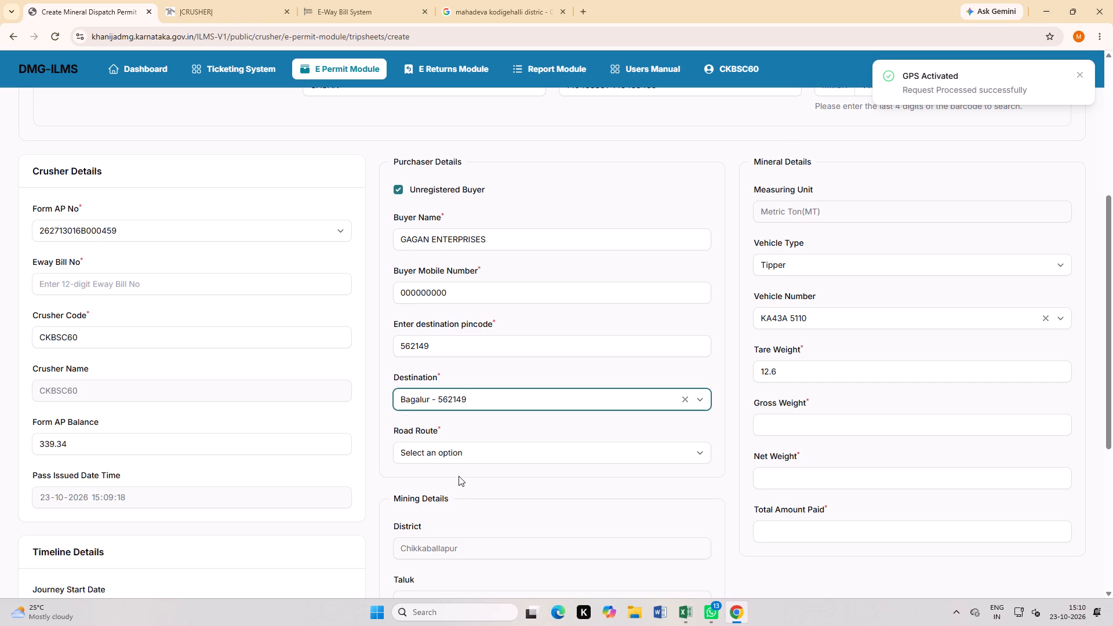
Choose the road route from Kanivenarayanapuraa, Chikkaballapur to Hebbal (V), Bangalore North (T).
click(460, 457)
scroll(646, 492, down, 13)
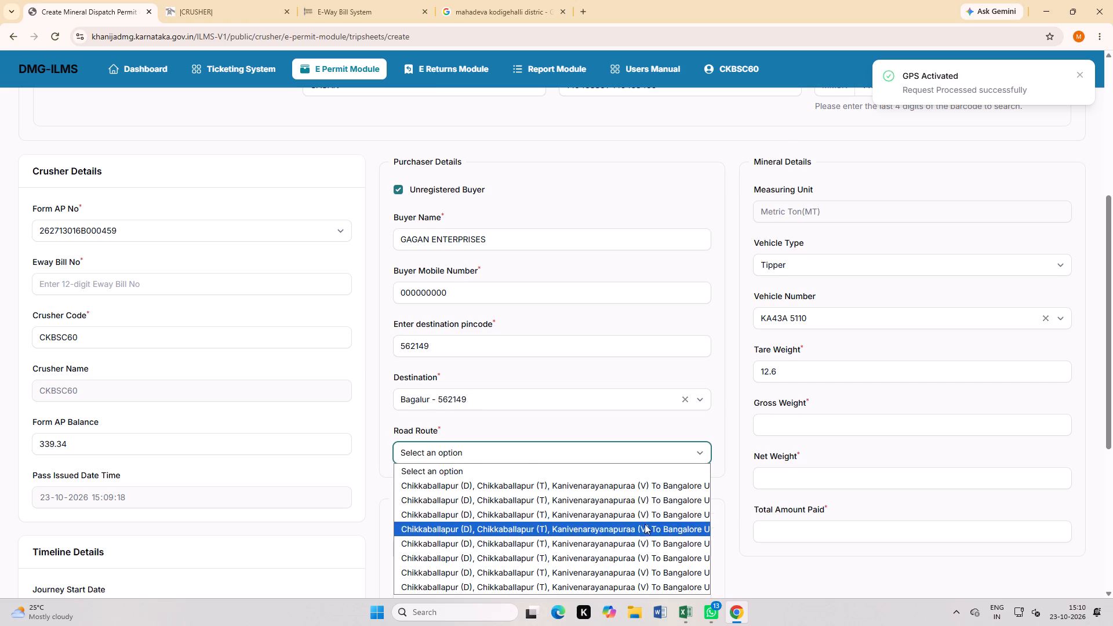
scroll(645, 524, down, 4)
click(537, 330)
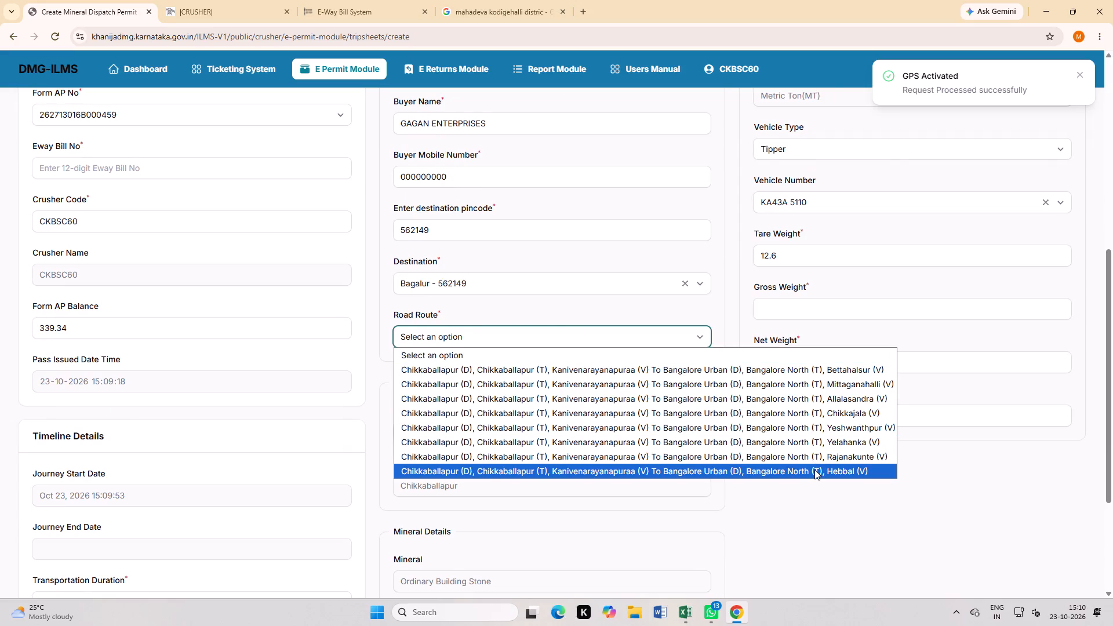
click(814, 474)
scroll(499, 413, down, 2)
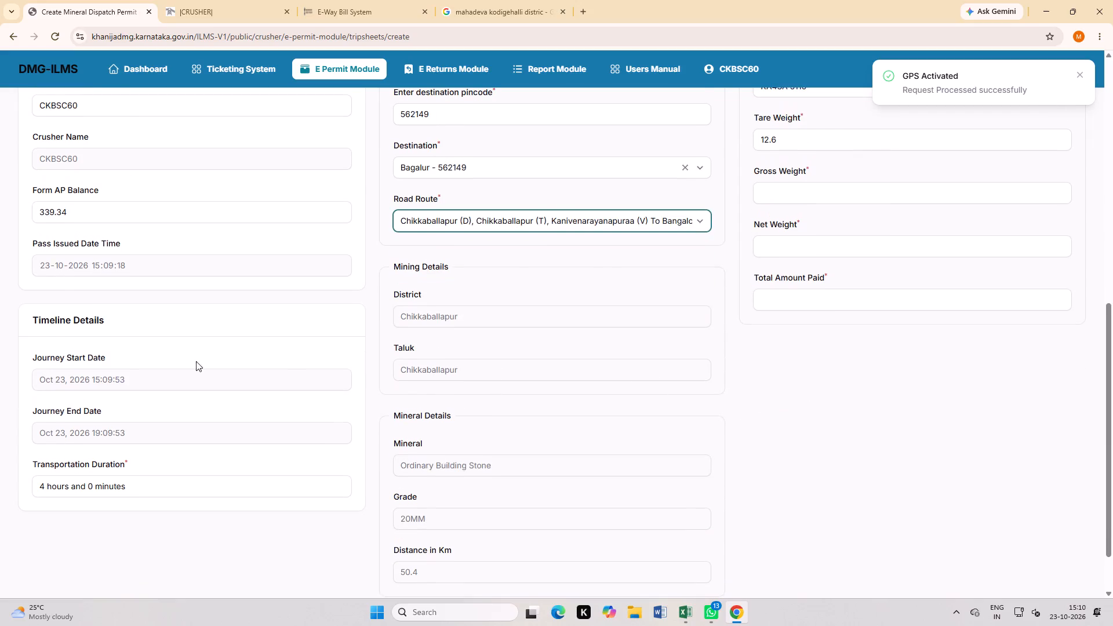
scroll(148, 364, up, 3)
scroll(251, 142, up, 3)
click(343, 2)
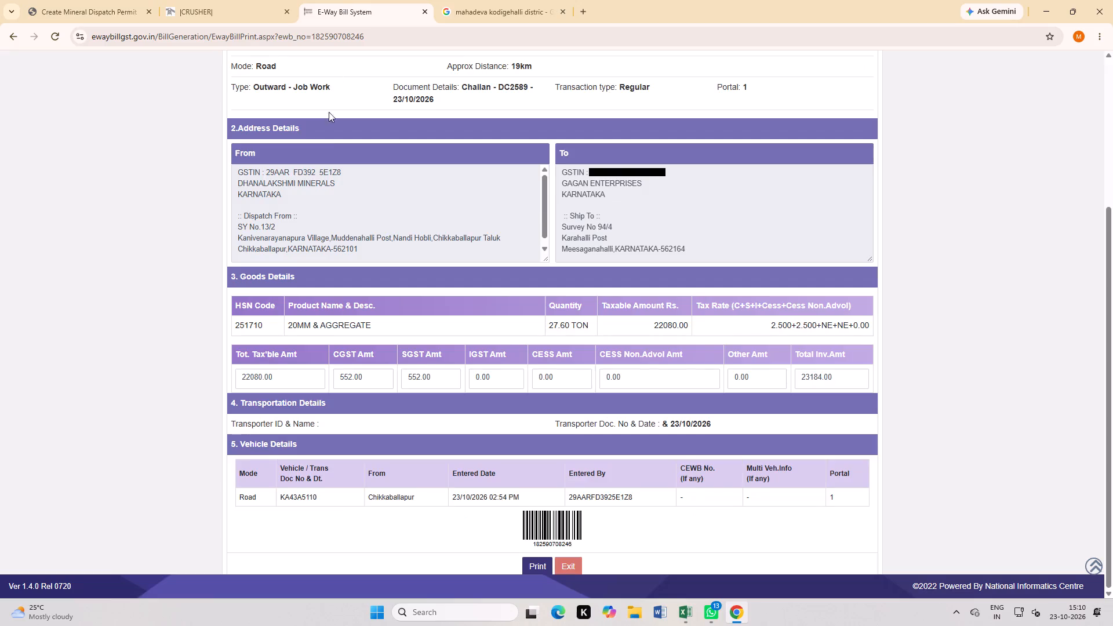
scroll(319, 185, up, 6)
drag(283, 243, 346, 249)
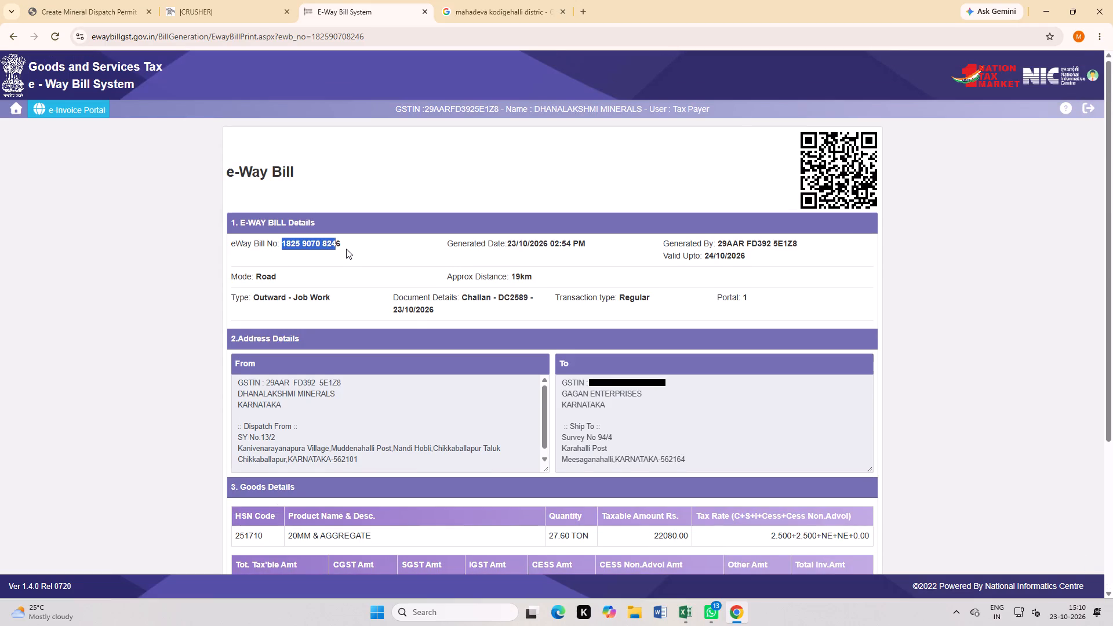
drag(346, 249, 350, 248)
key(ctrl+c)
click(85, 0)
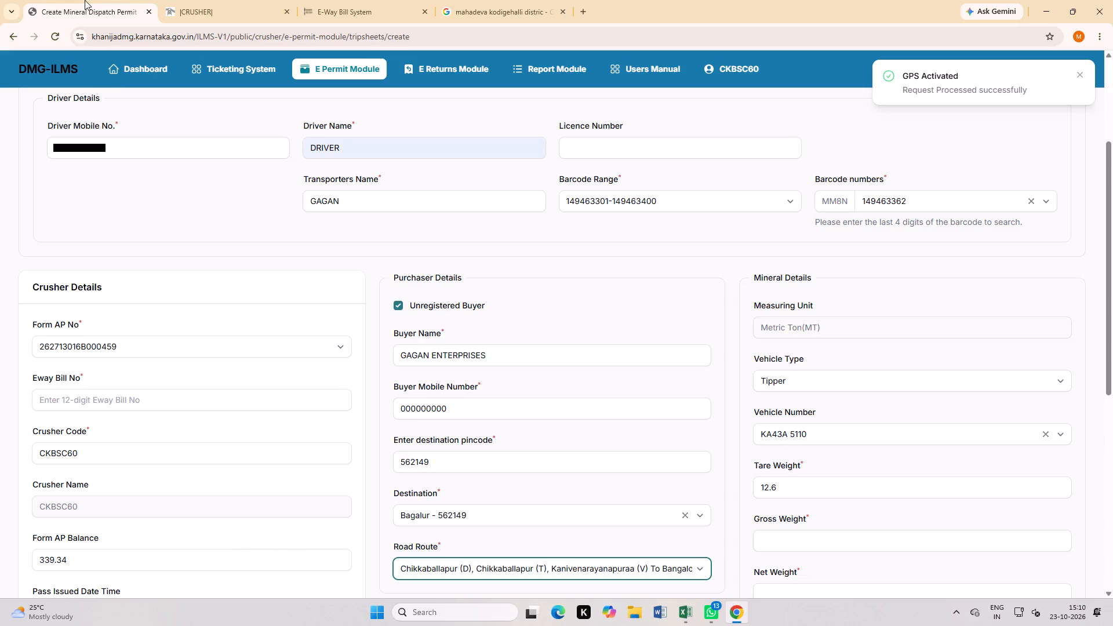
click(152, 406)
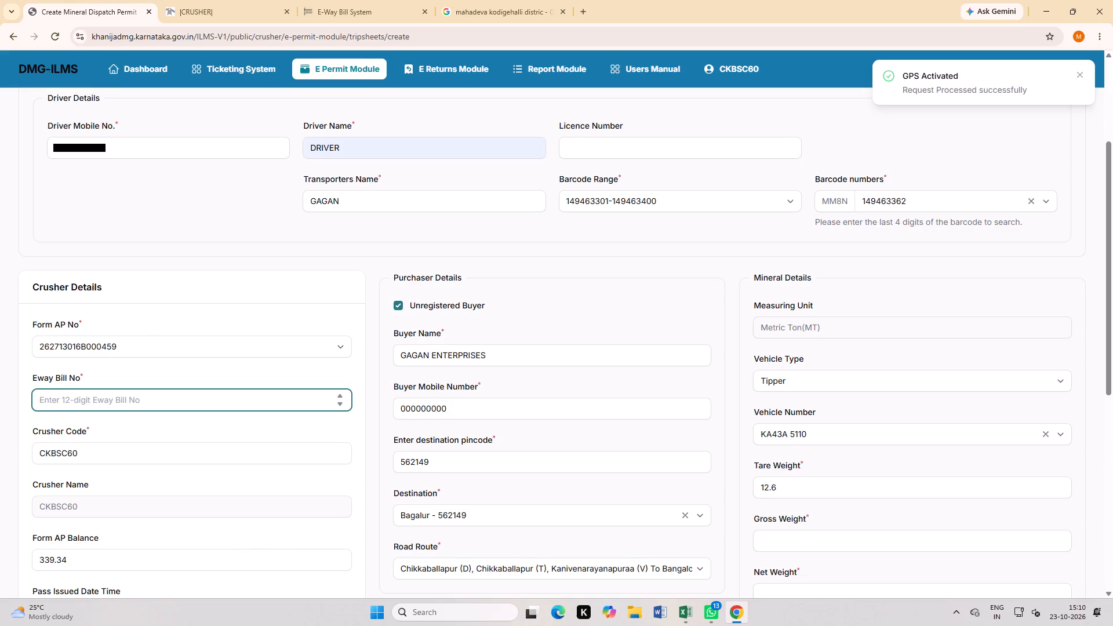
key(ctrl+v)
click(195, 428)
Check the load quantity on the e-way bill and set the permit's gross weight to 40.20.
scroll(661, 449, down, 4)
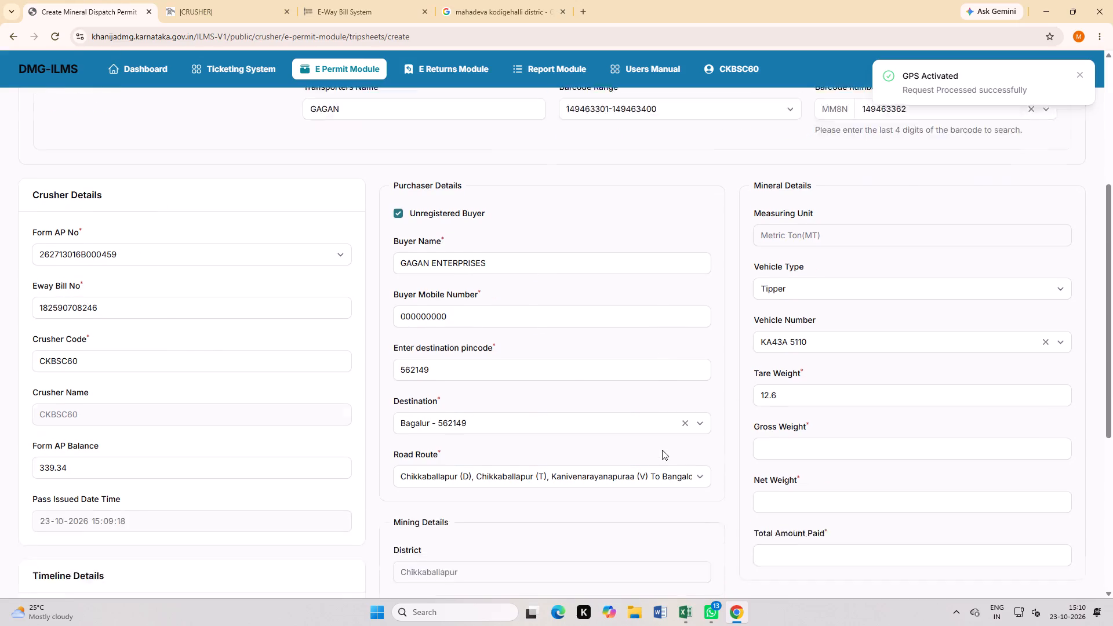
click(799, 314)
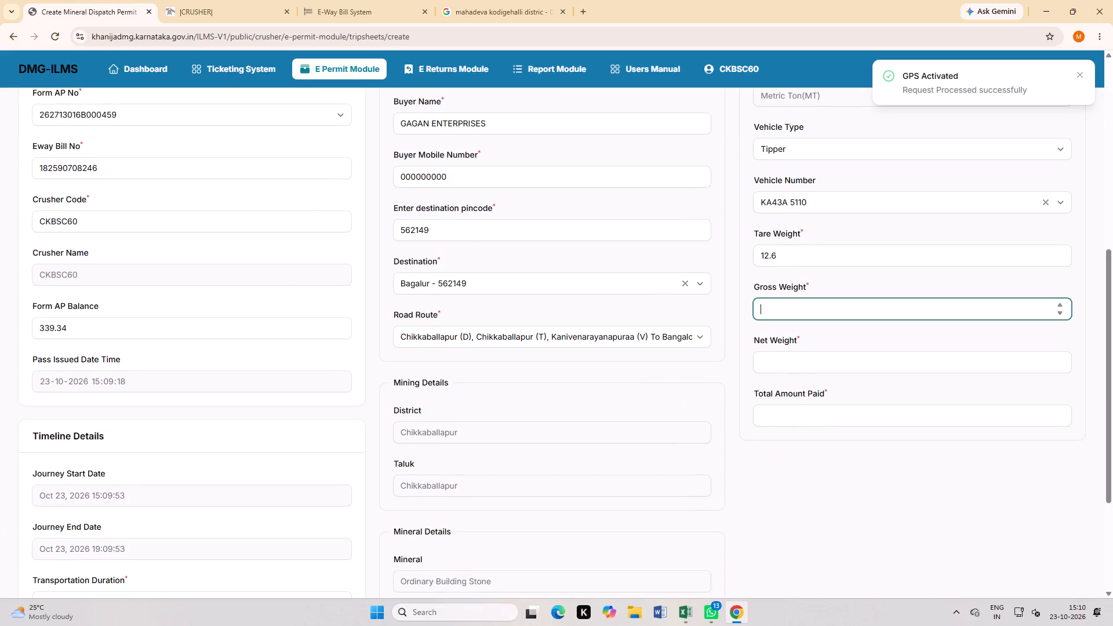
scroll(358, 285, up, 6)
click(342, 3)
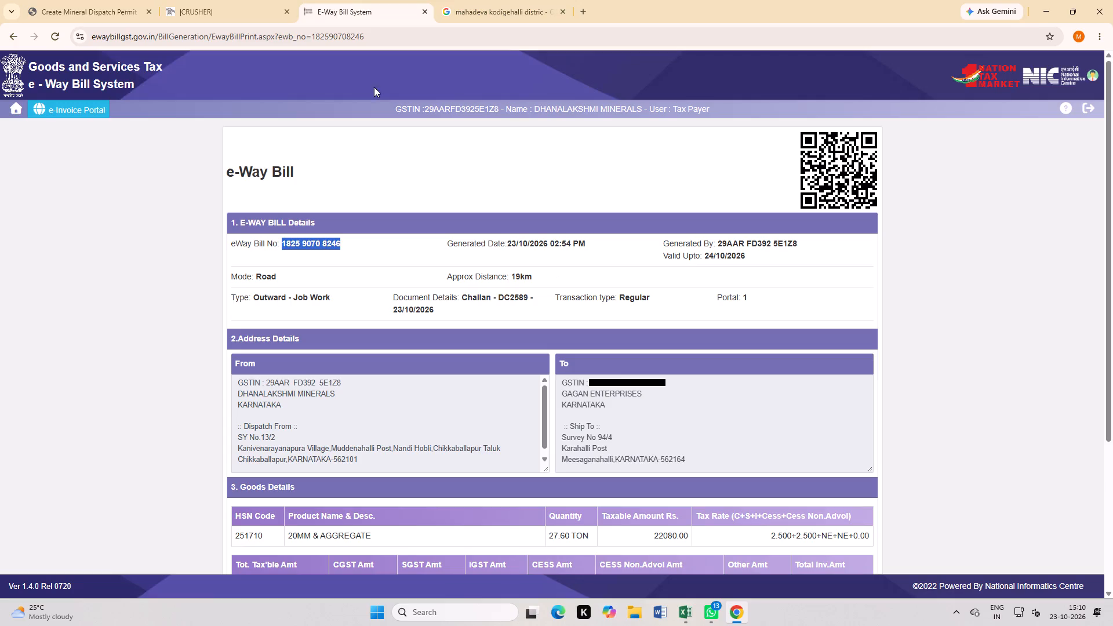
scroll(452, 420, down, 11)
scroll(397, 53, up, 5)
click(46, 0)
scroll(988, 396, down, 4)
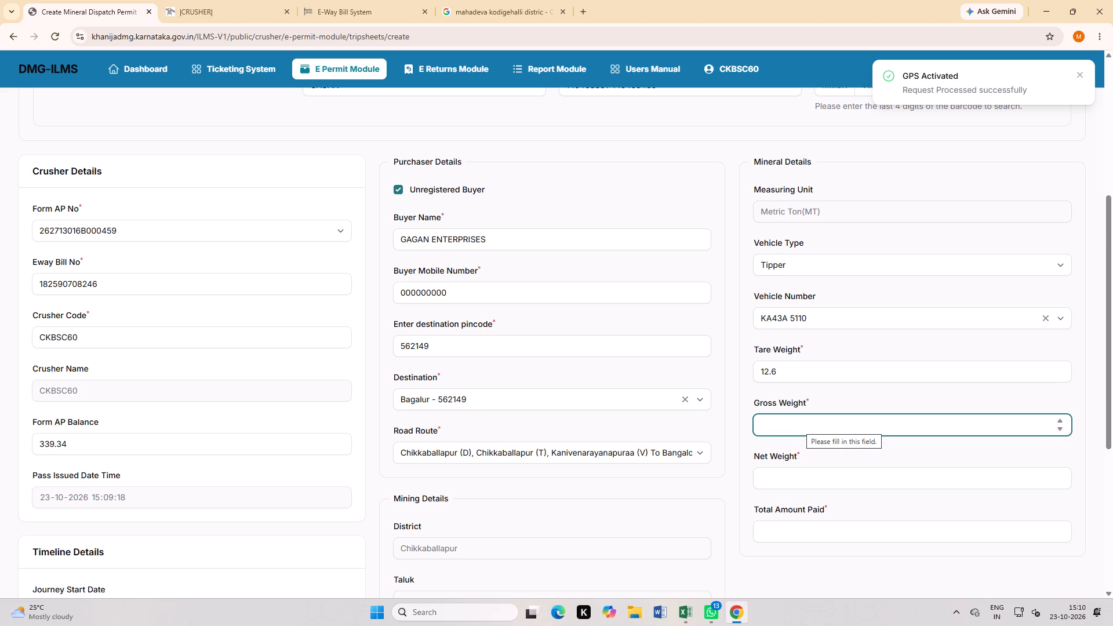
text(40.20)
click(878, 453)
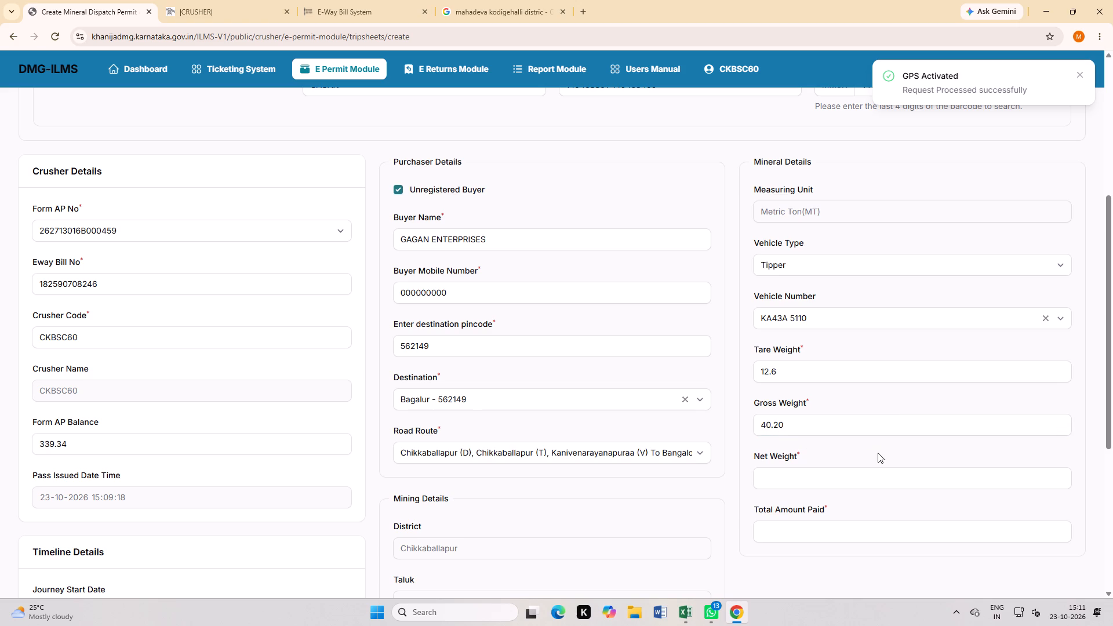
Review the completed Mineral Dispatch Permit form and submit it.
scroll(610, 280, down, 2)
scroll(625, 366, down, 2)
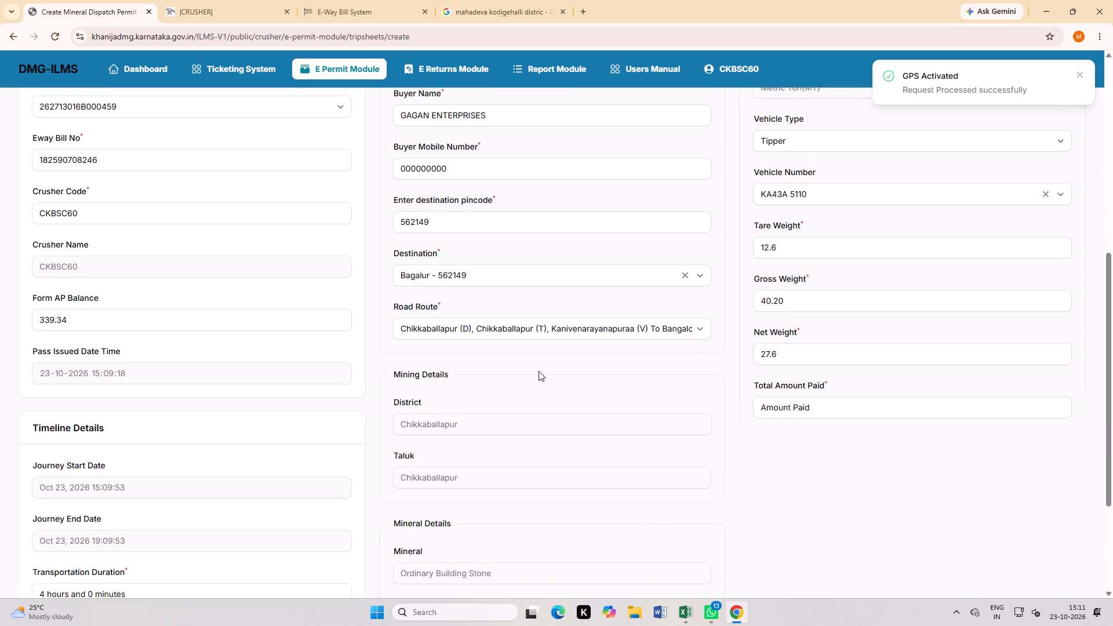
scroll(303, 353, down, 5)
scroll(253, 354, up, 4)
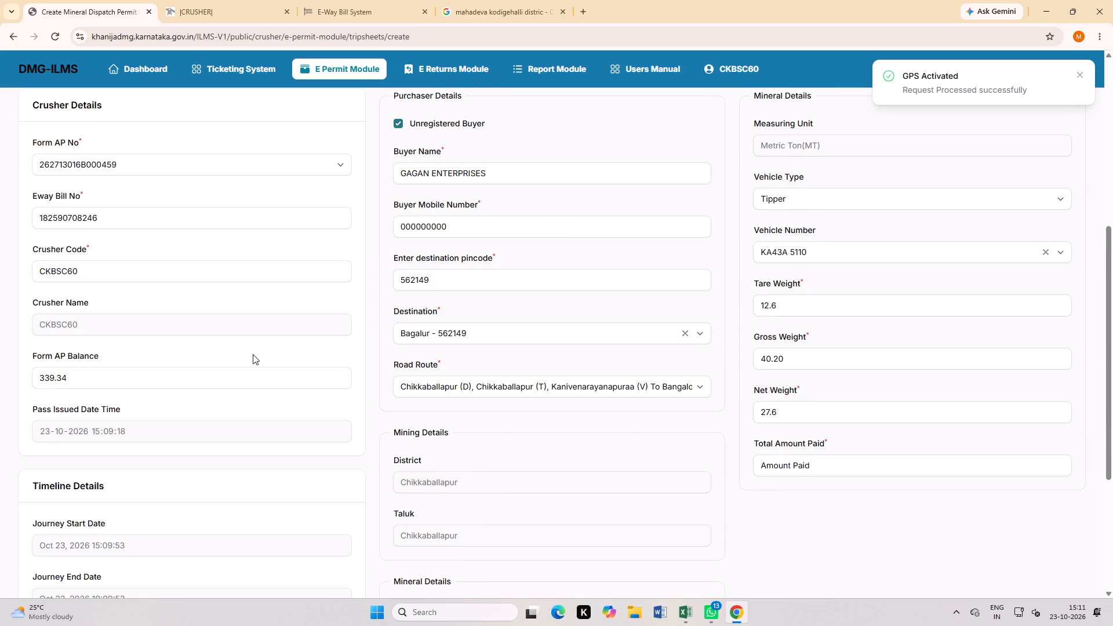
scroll(362, 390, down, 1)
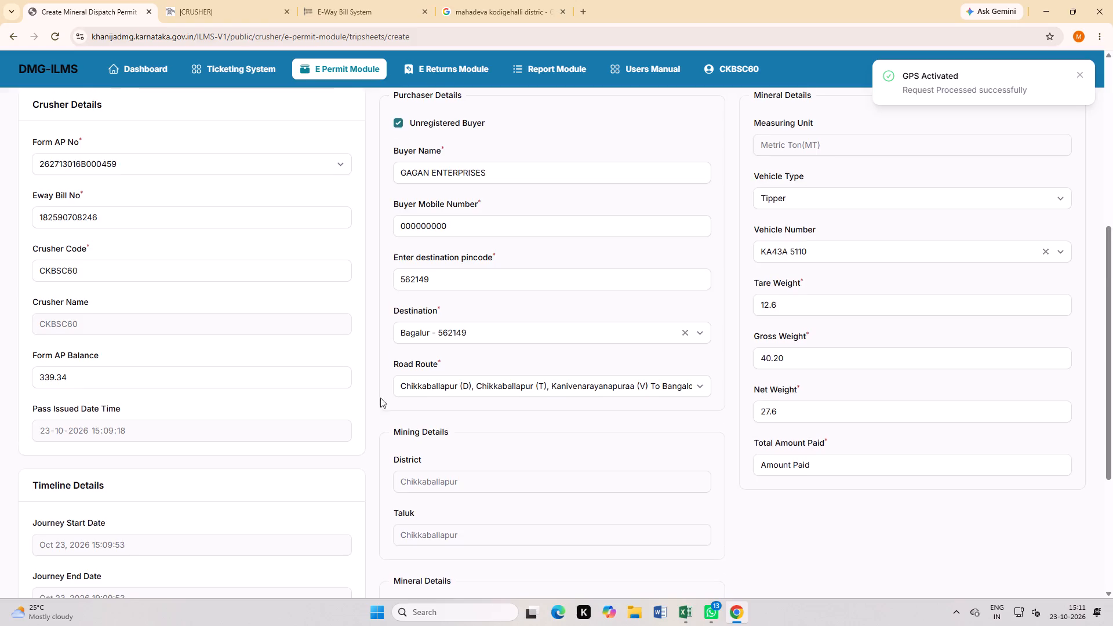
scroll(380, 398, down, 8)
click(101, 570)
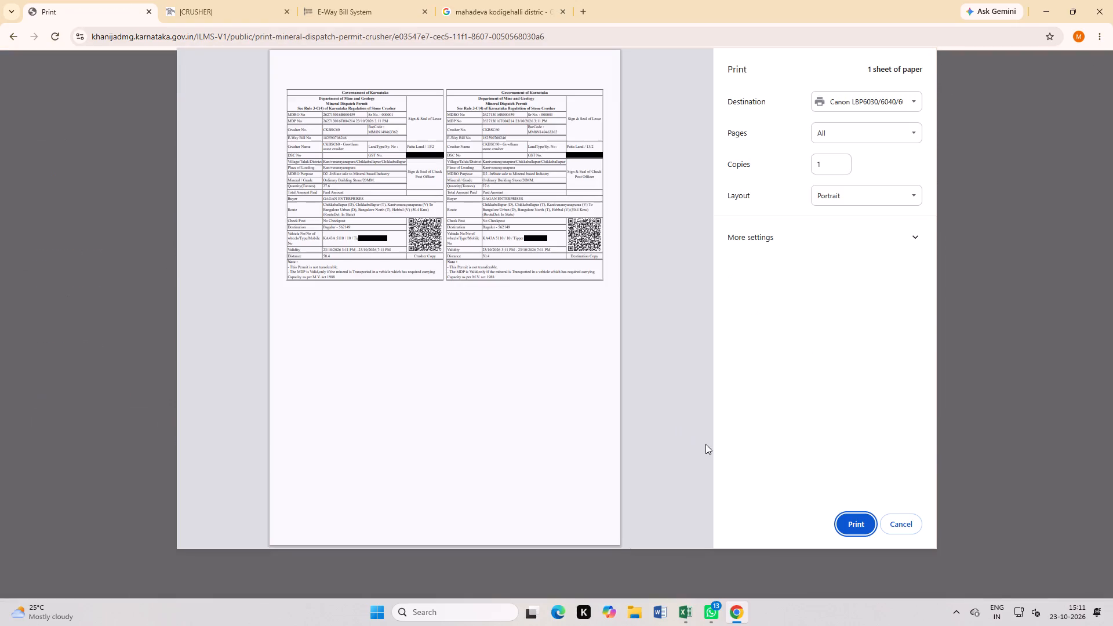
Adjust the page layout and print the Mineral Dispatch Permit on the Canon printer.
click(879, 195)
click(854, 220)
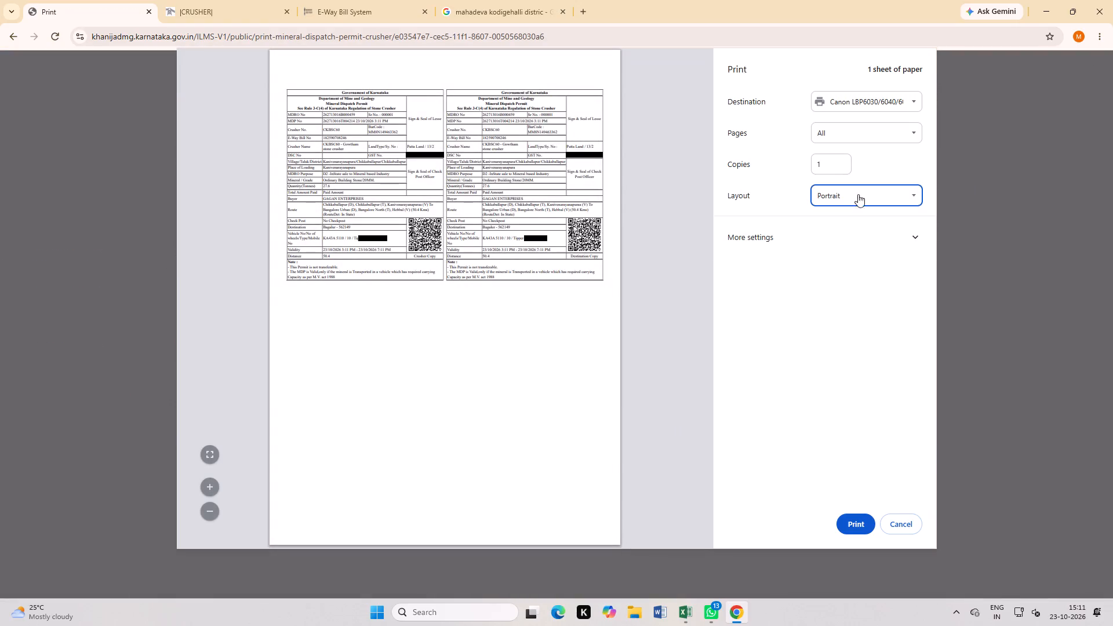
click(859, 192)
click(851, 222)
click(854, 526)
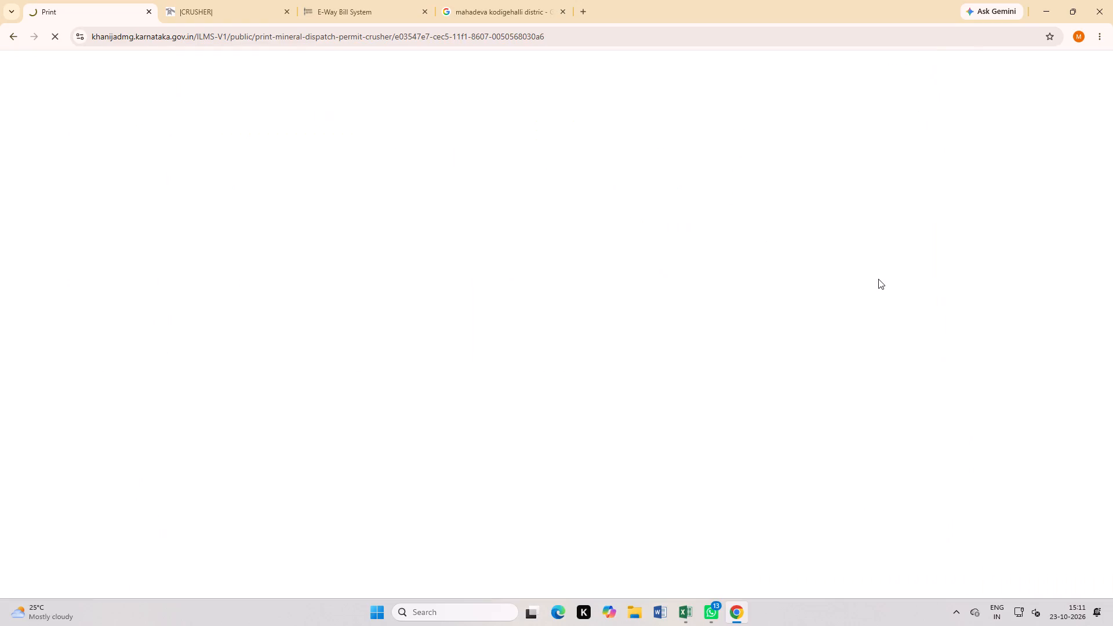